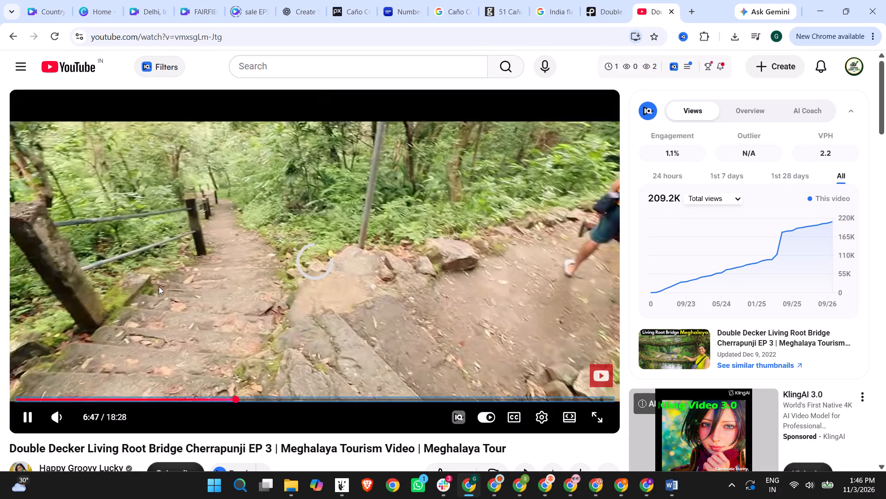
Preview the Double Decker Living Root Bridge Cherrapunji video around 7:57 and look through its suggested videos and shorts for bridge footage.
left_click(270, 398)
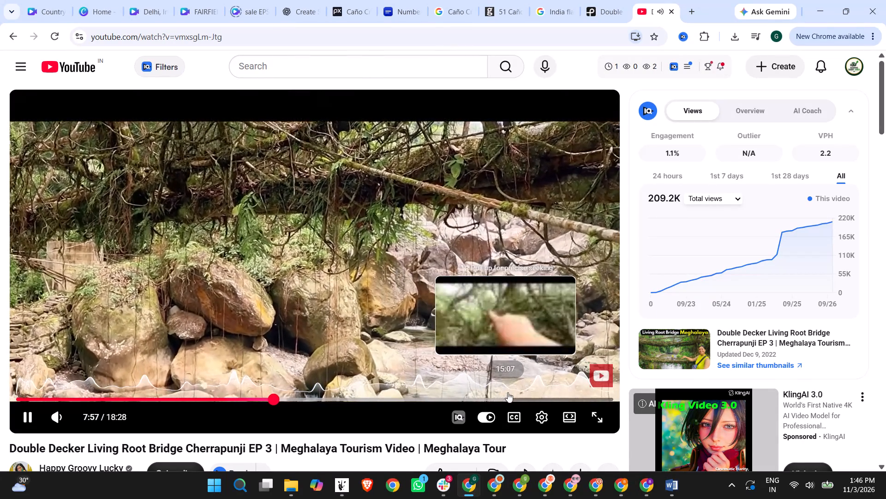
scroll(793, 350, "down", 6)
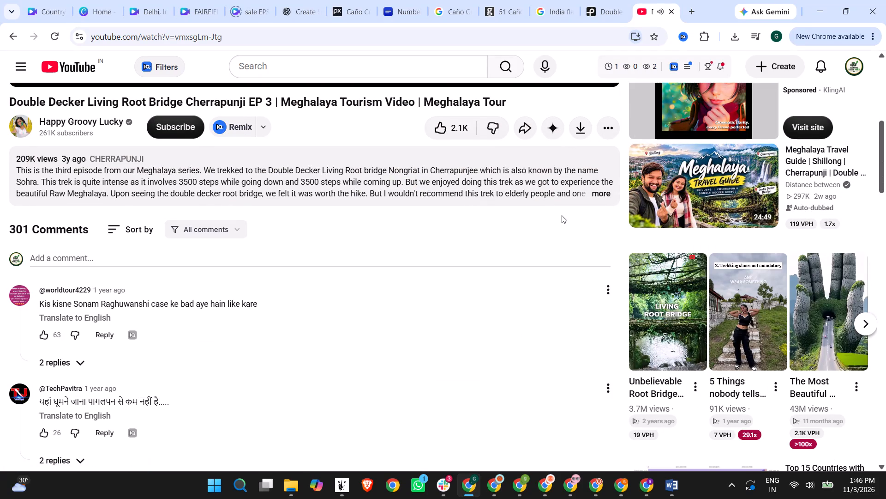
left_click(653, 331)
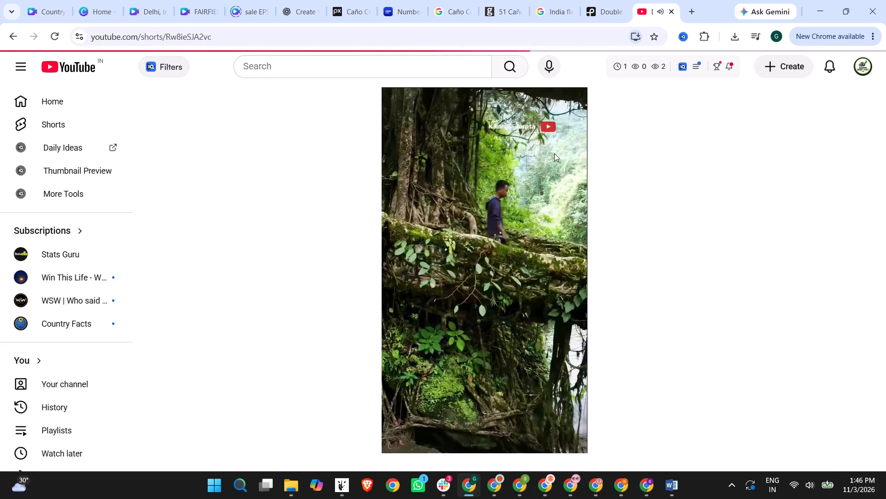
left_click(6, 30)
scroll(645, 304, "down", 3)
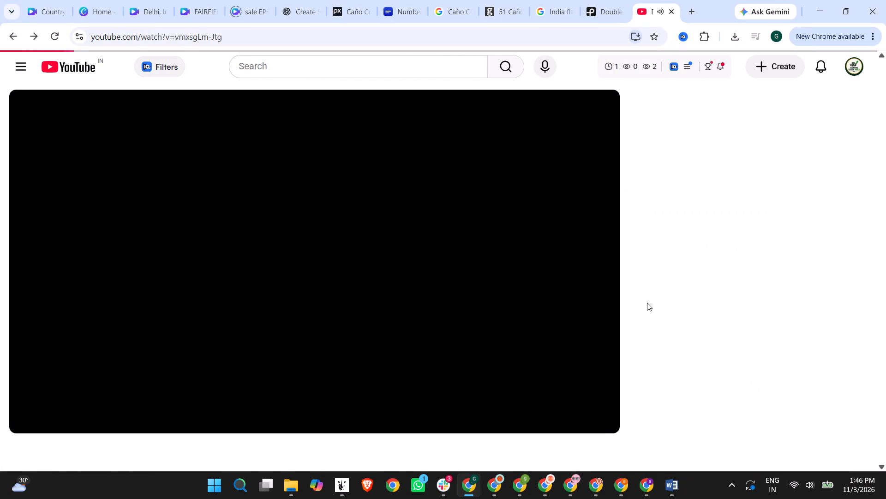
scroll(531, 188, "down", 6)
scroll(642, 376, "down", 3)
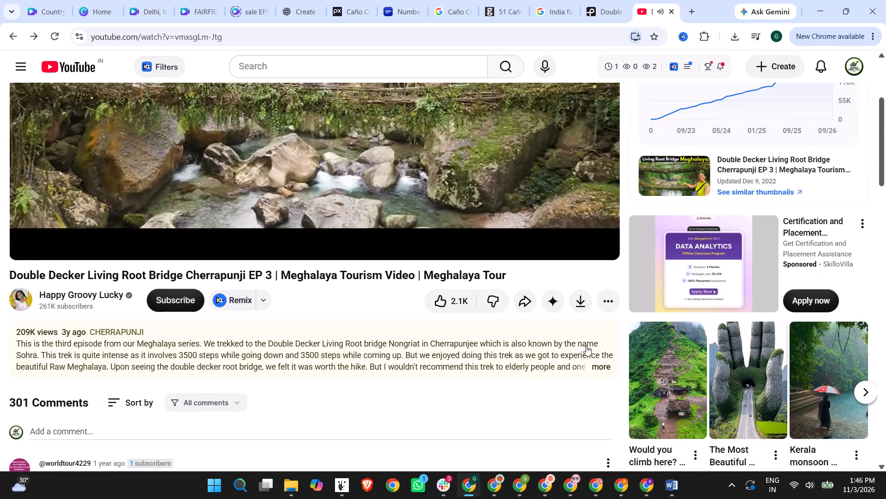
scroll(564, 341, "down", 10)
Search YouTube for "living root bridge".
left_click(373, 71)
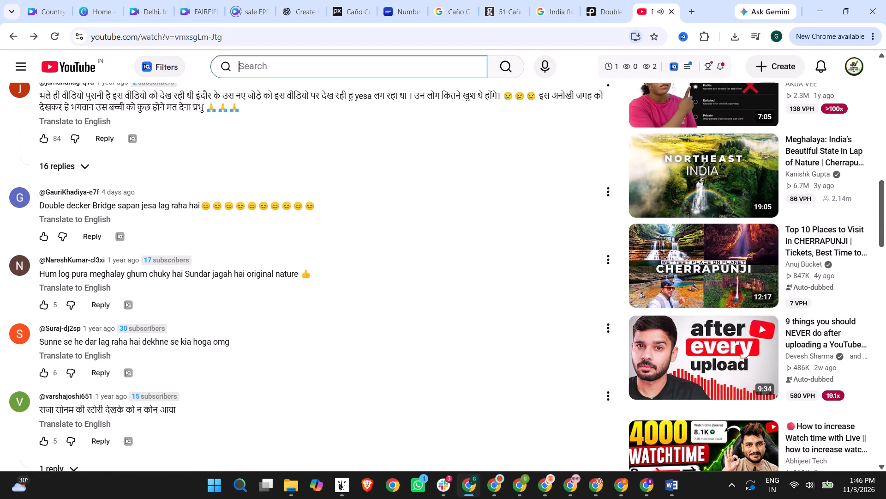
type("lviign")
key("BackSpace")
key("BackSpace")
key("BackSpace")
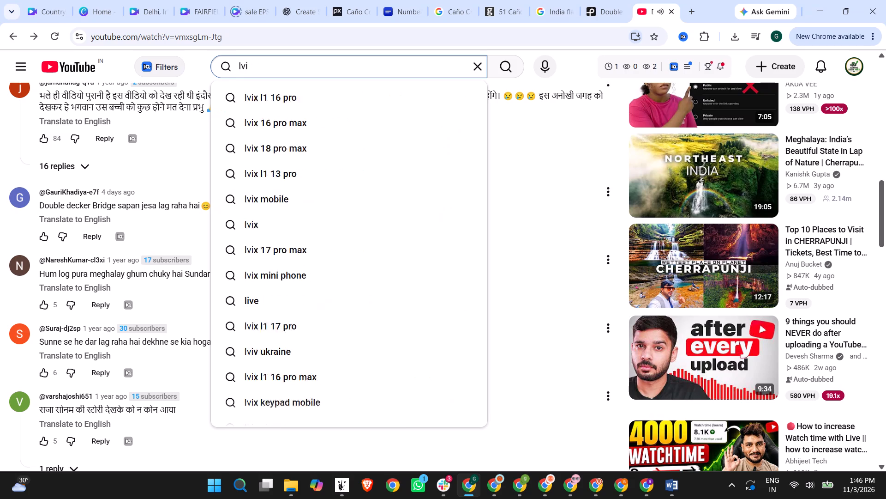
key("BackSpace")
key("BackSpace")
type("iving root bridge")
key("Return")
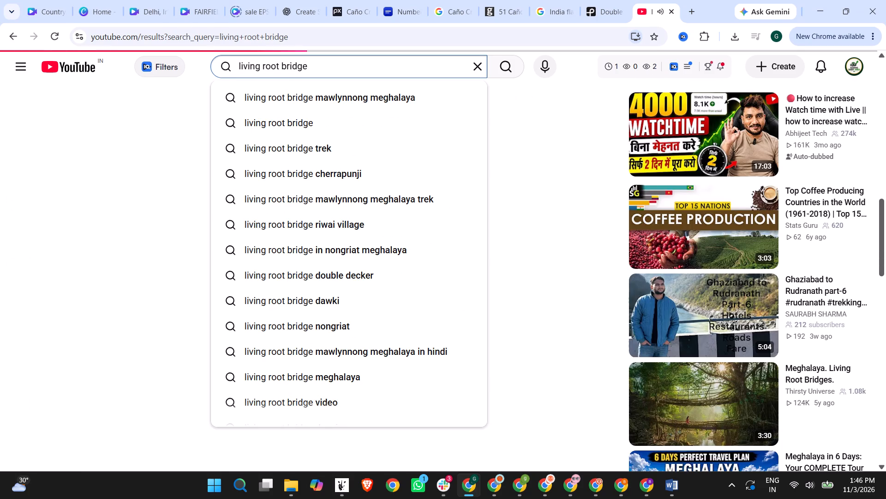
Open the Xplorential video "Complete Guide to Double Decker Living Root Bridge Trek Nongriat" from the search results.
scroll(453, 262, "down", 4)
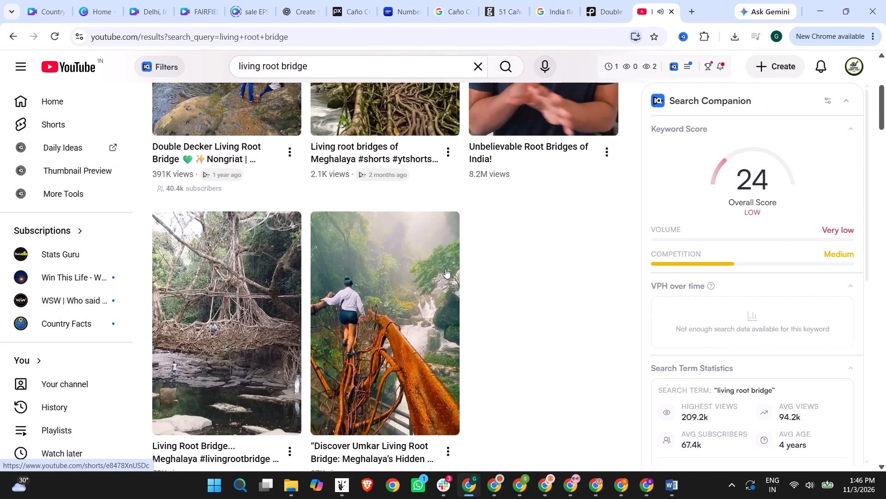
scroll(291, 311, "down", 3)
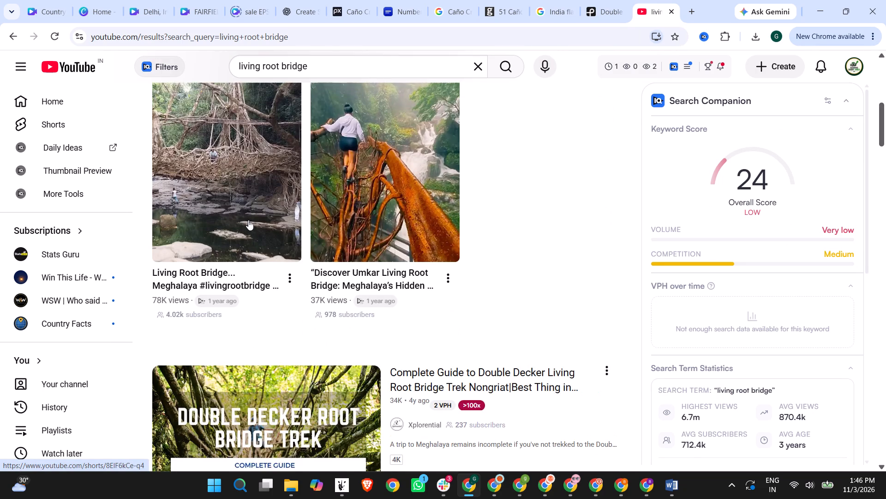
scroll(248, 220, "down", 4)
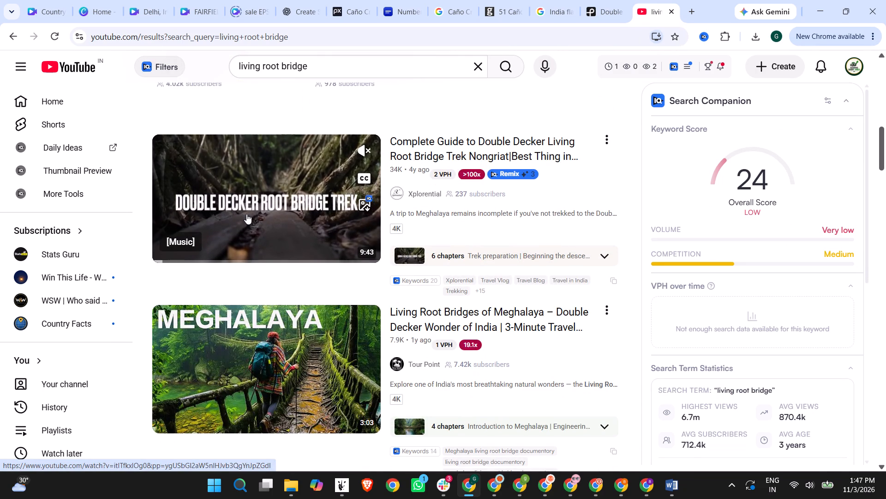
left_click(246, 214)
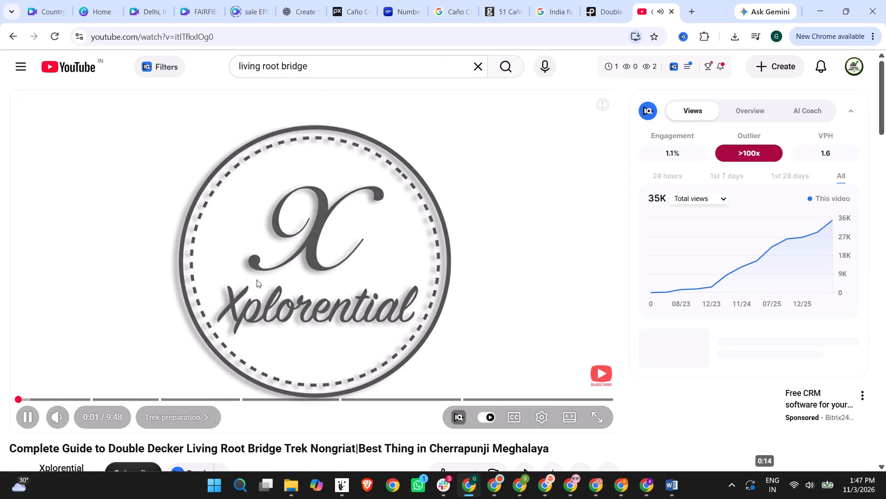
Skim the trek guide video forward from its start into the Trek to Nongriat chapter, examining the footage.
key("Right")
key("Right")
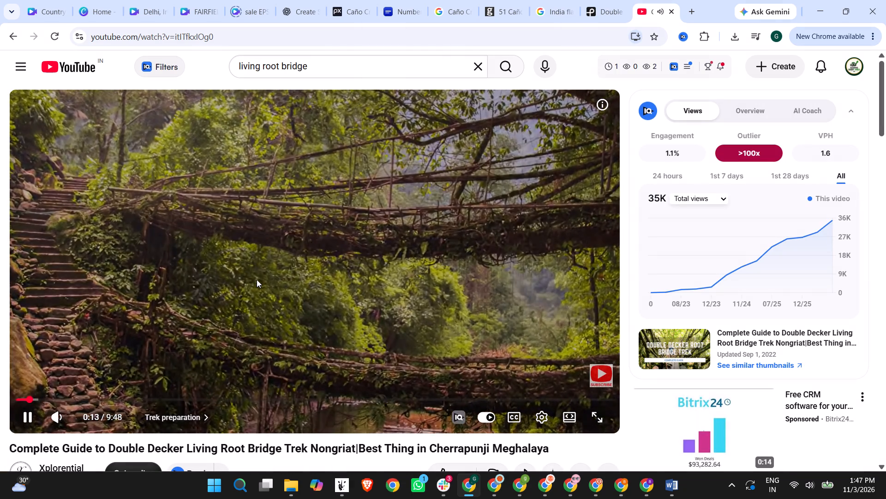
key("Right")
key("Right")
key("Right")
key("Right")
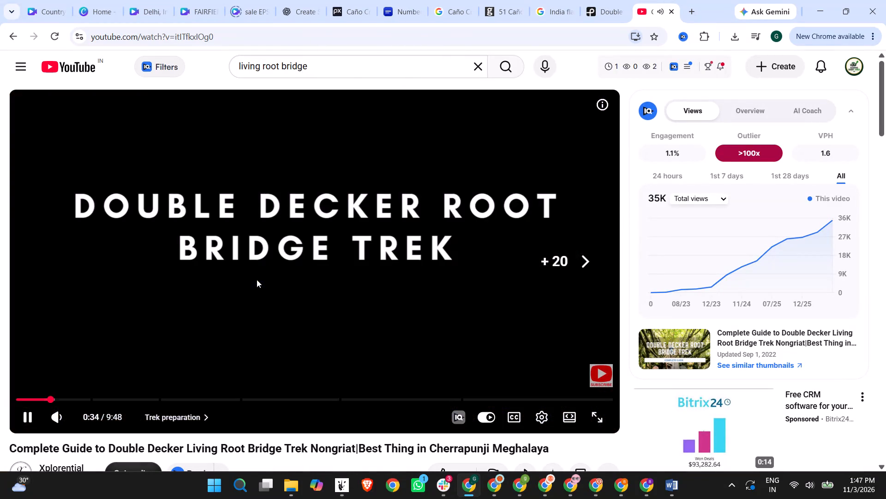
key("Right")
key("Right")
key("Right")
key("Right")
key("Right")
key("Right")
key("Right")
key("Right")
key("Right")
key("Right")
key("Right")
key("Right")
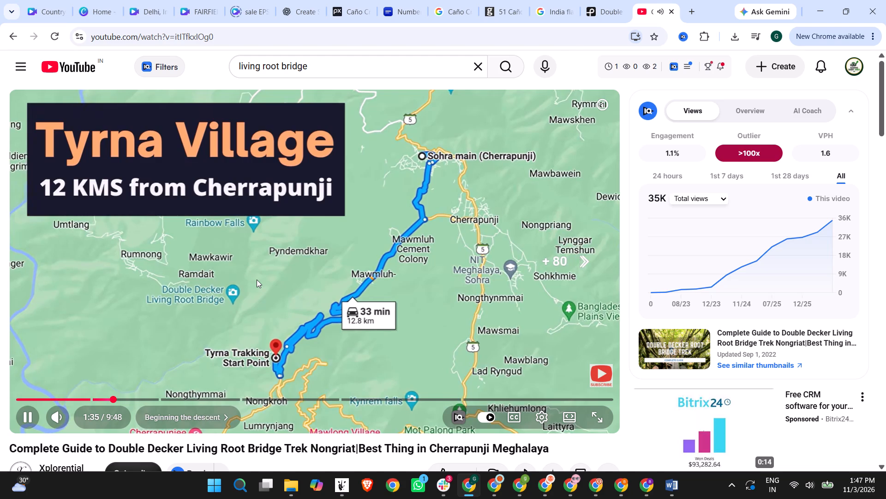
key("Right")
key("Right")
key("Right")
key("Right")
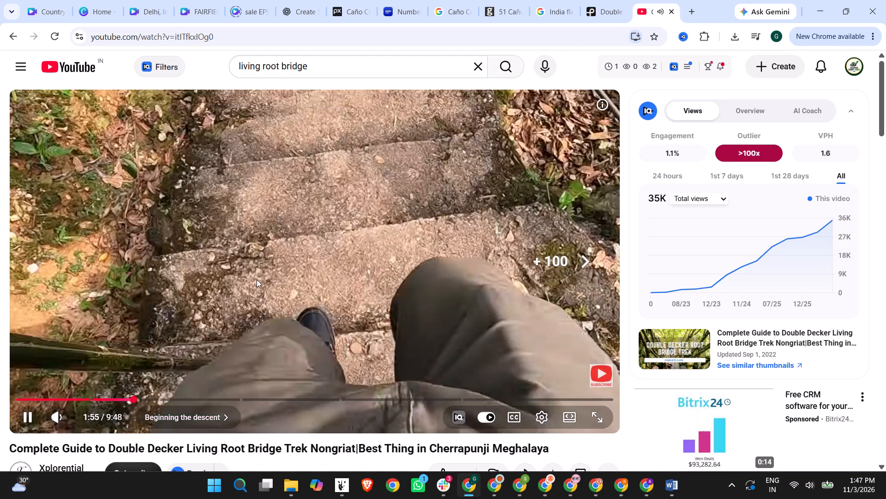
key("Right")
key("Right")
key("Right")
key("Right")
key("Right")
key("Right")
key("Right")
key("Right")
key("Right")
key("Right")
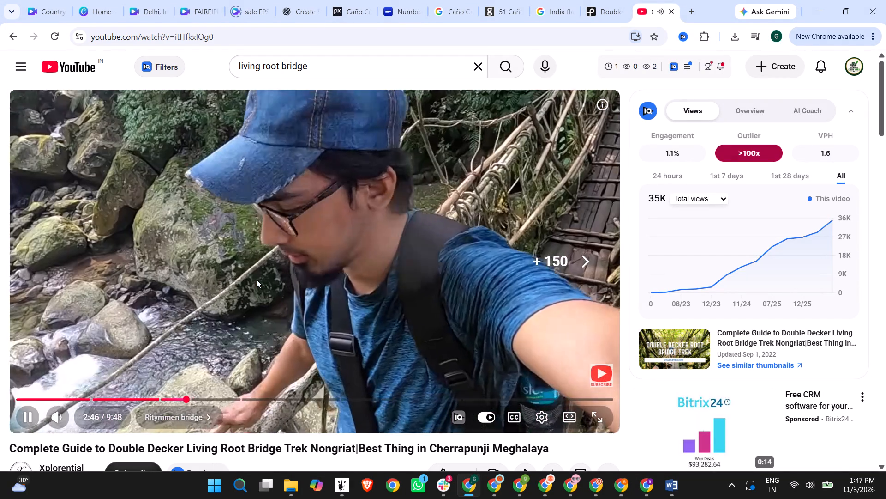
key("Right")
key("Right")
key("Right")
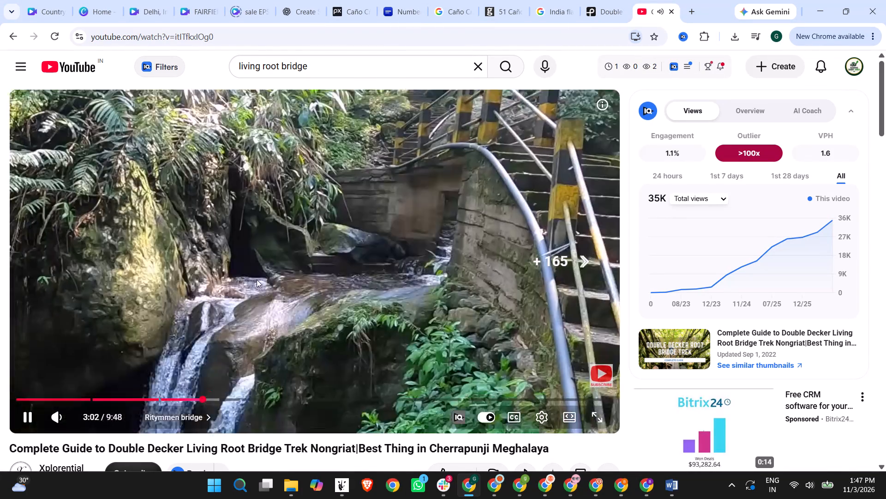
key("Right")
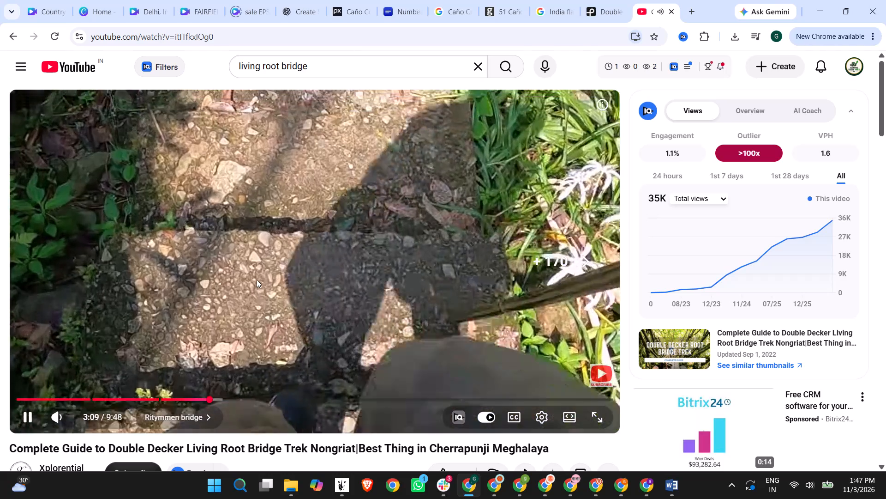
key("Left")
key("Left")
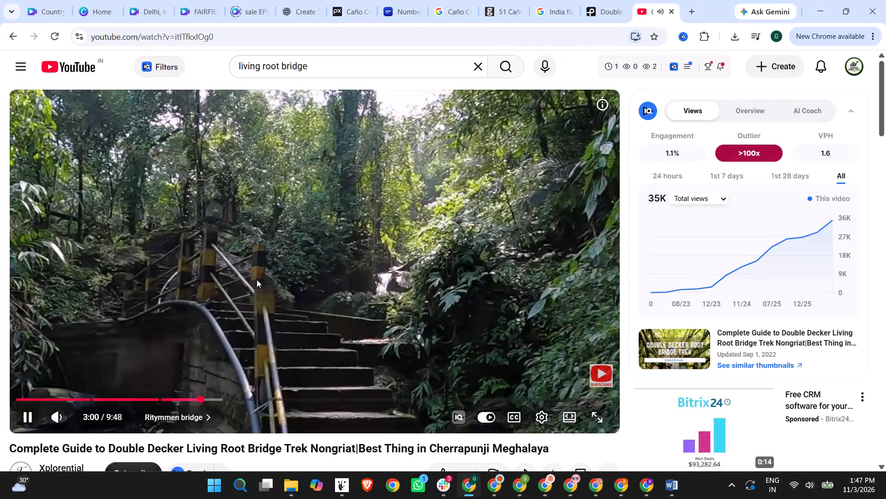
key("Right")
key("Right")
key("Right")
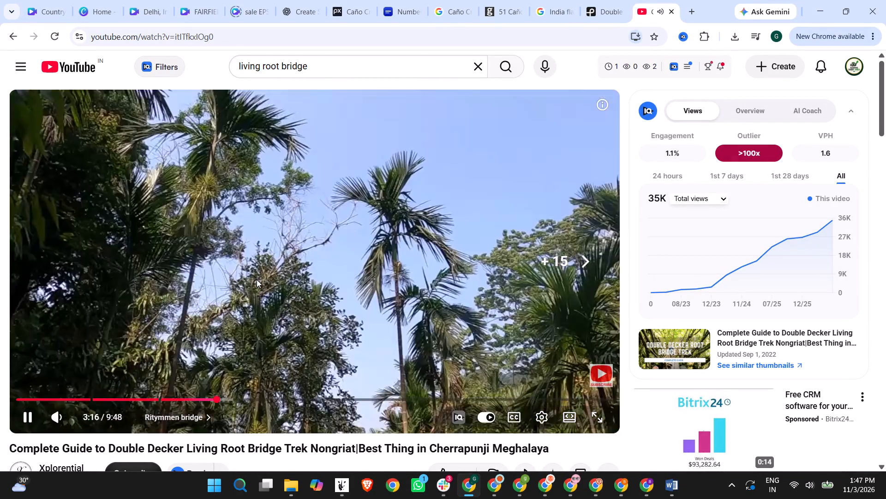
key("Right")
key("Right")
key("Right")
key("Right")
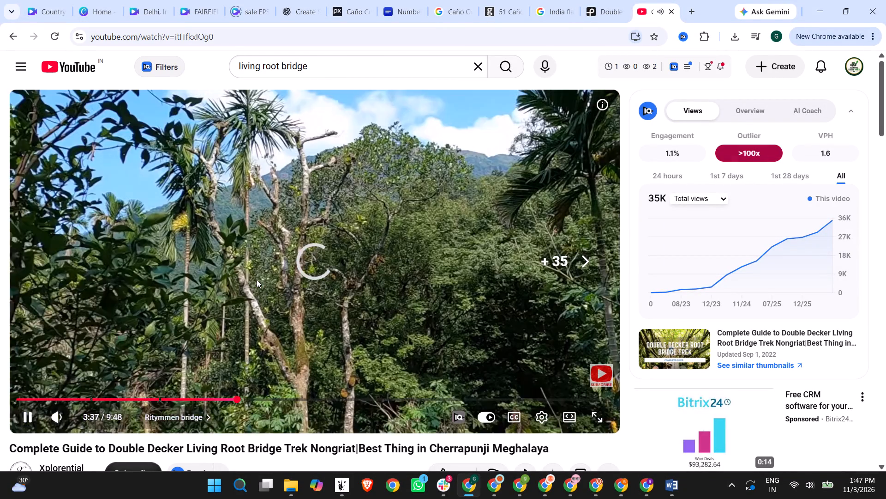
key("Right")
key("Right")
key("Right")
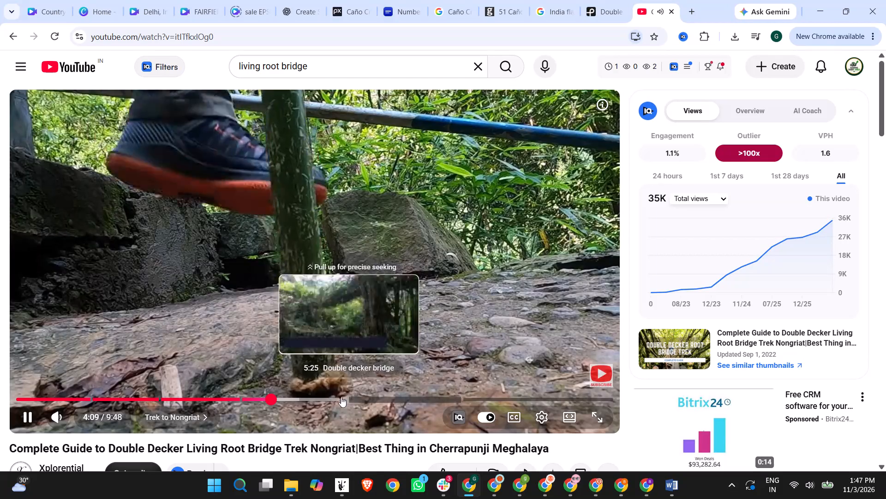
Open the suggested Tour Point video "Living Root Bridges of Meghalaya – Double Decker Wonder of India".
scroll(687, 324, "down", 6)
left_click(674, 193)
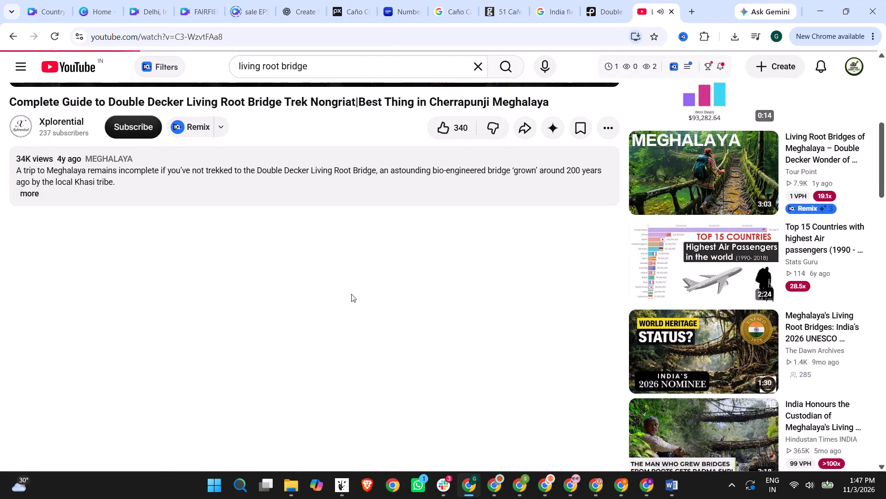
scroll(351, 294, "up", 4)
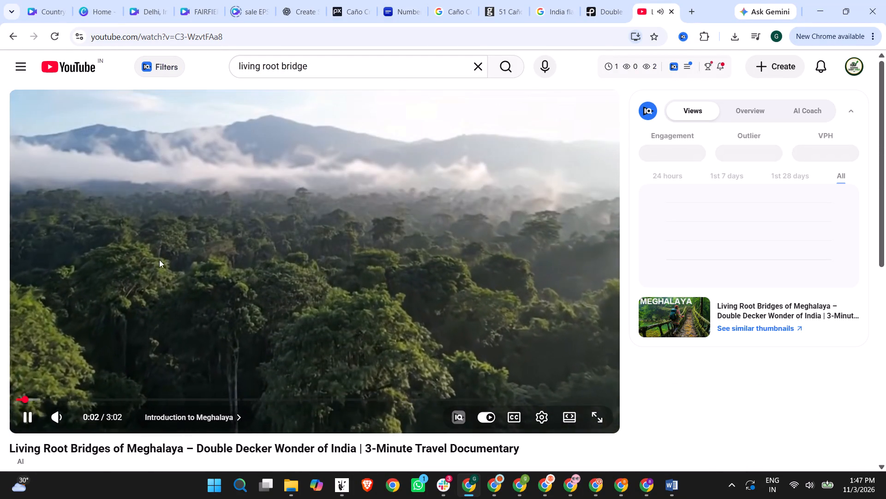
Preview the documentary's introduction at several points, ending at the root bridge shot around 0:20.
left_click(102, 400)
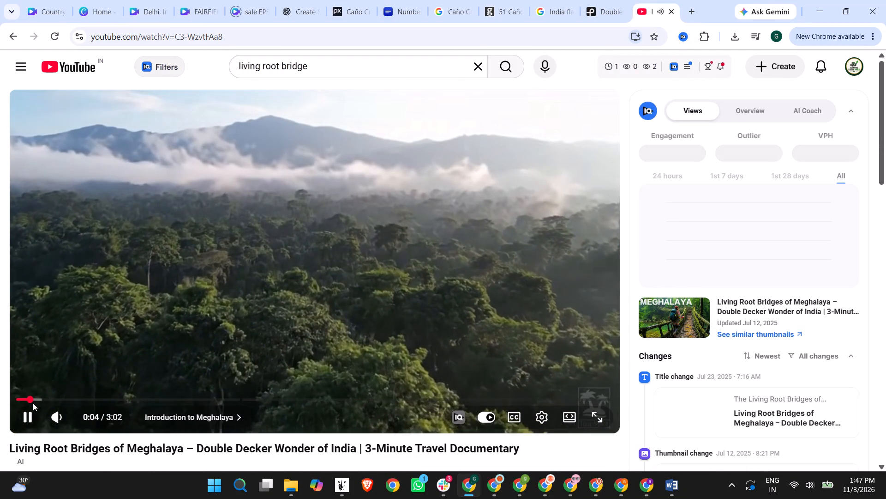
left_click(42, 398)
left_click(92, 399)
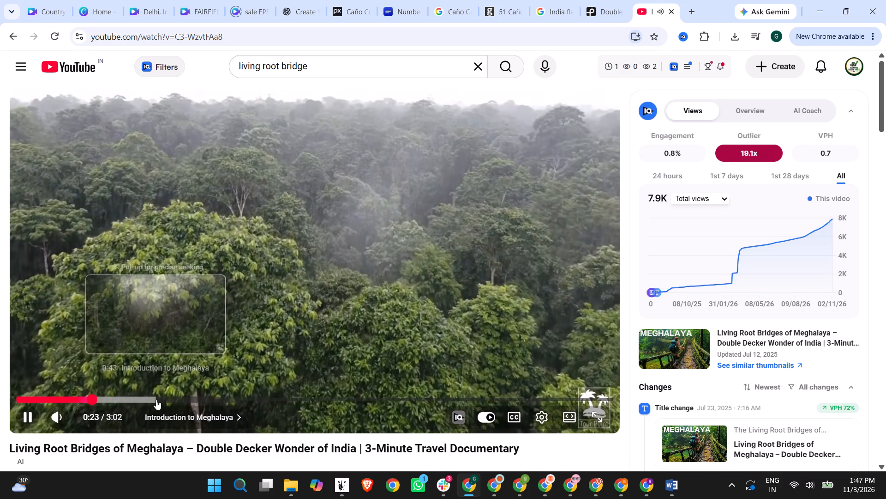
scroll(206, 413, "down", 2)
scroll(209, 410, "up", 2)
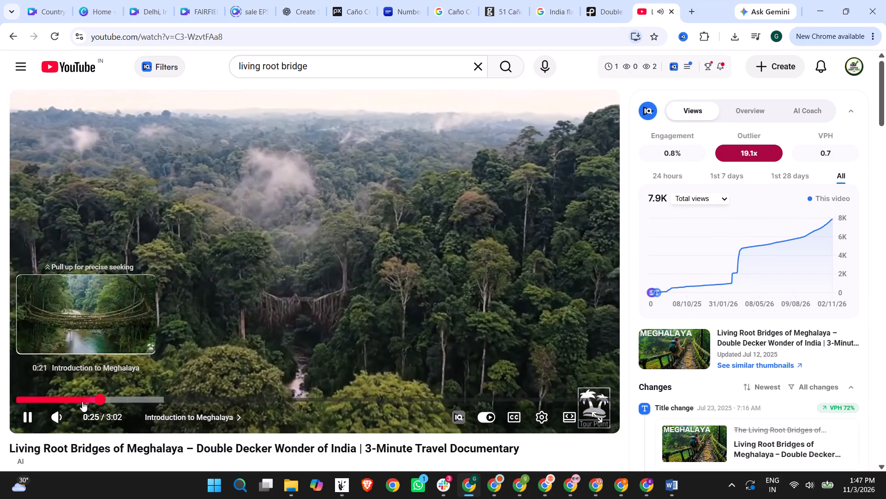
left_click(80, 400)
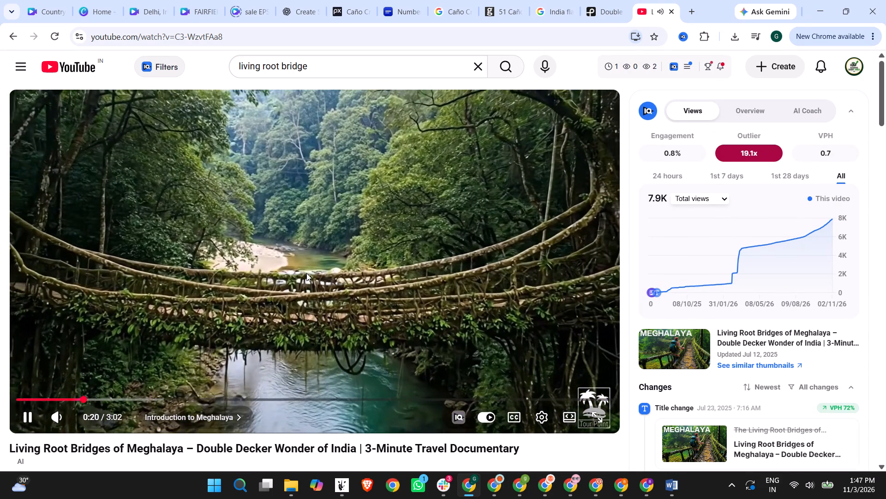
Copy the documentary's link and search Google for "download youtube video" in a new tab.
left_click(289, 27)
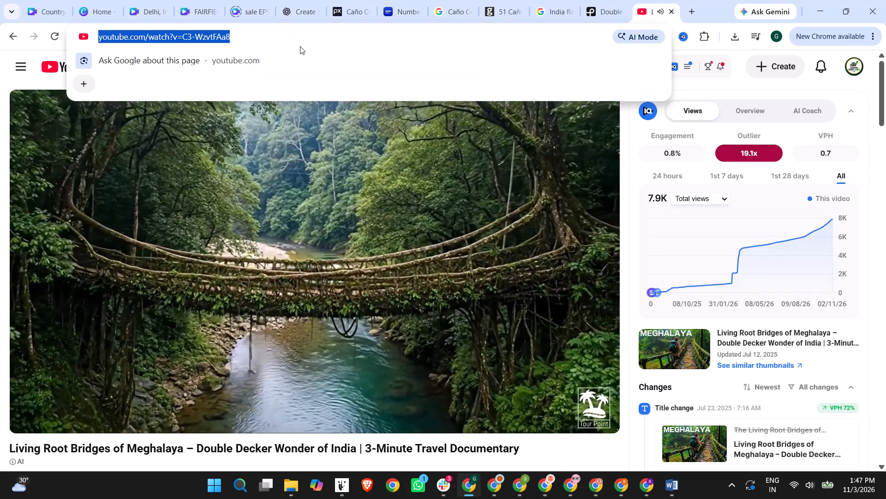
key("ctrl+c")
left_click(688, 10)
type("download youtube video")
key("Return")
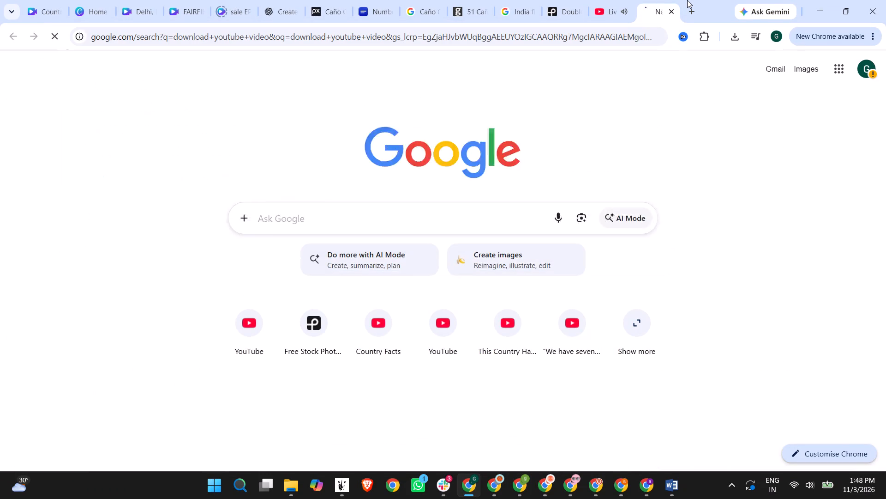
Go back to the documentary, copy its link again and close its tab.
left_click(611, 0)
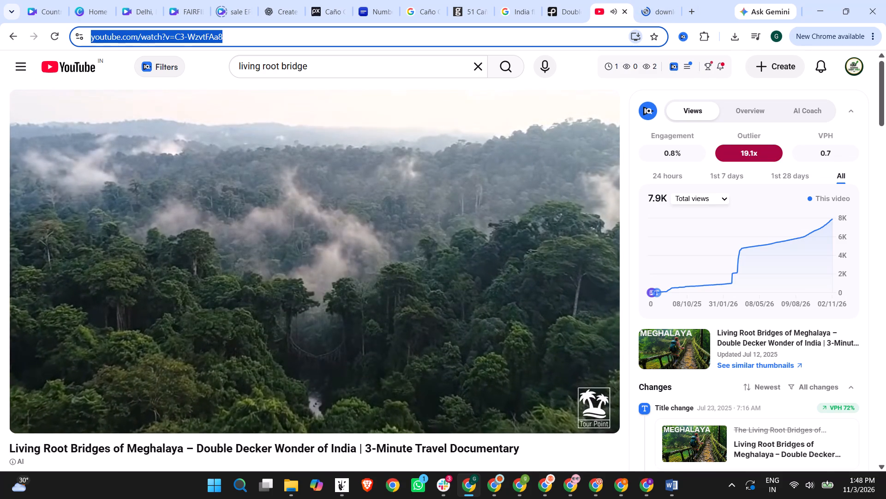
key("ctrl+c")
left_click(625, 9)
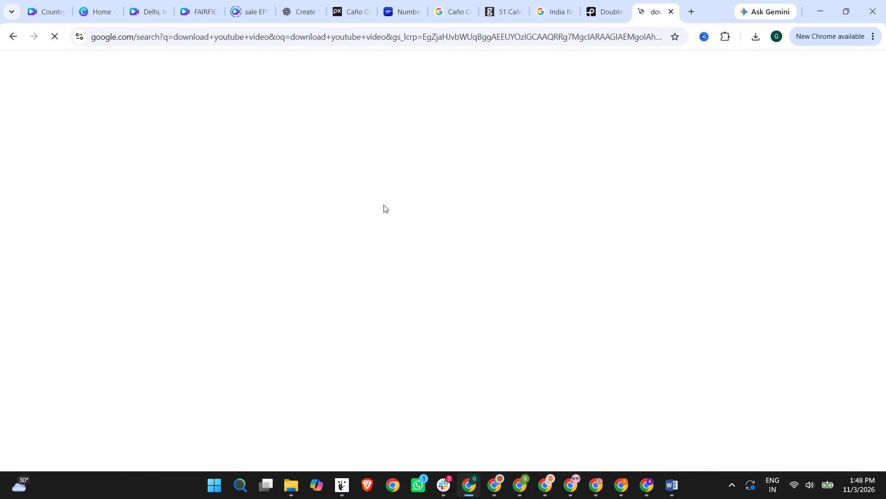
Open the Vidssave YouTube downloader from the search results and load the copied documentary link into it.
left_click(247, 173)
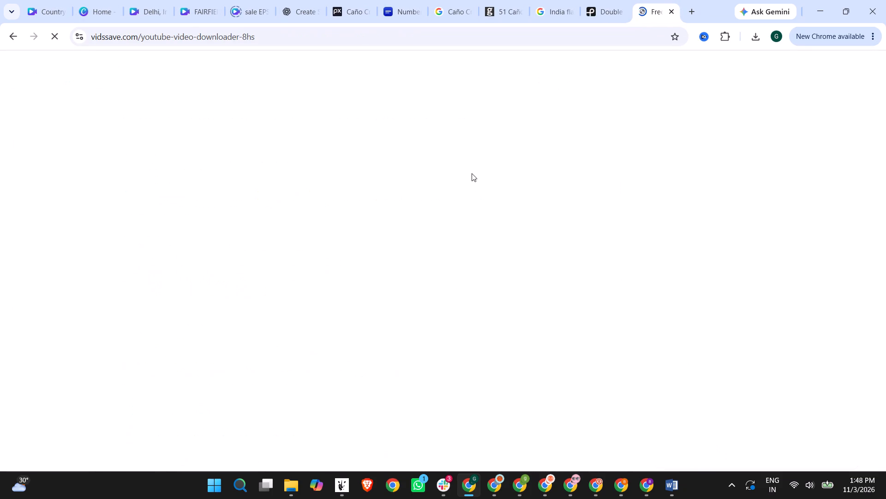
left_click(286, 299)
key("ctrl+v")
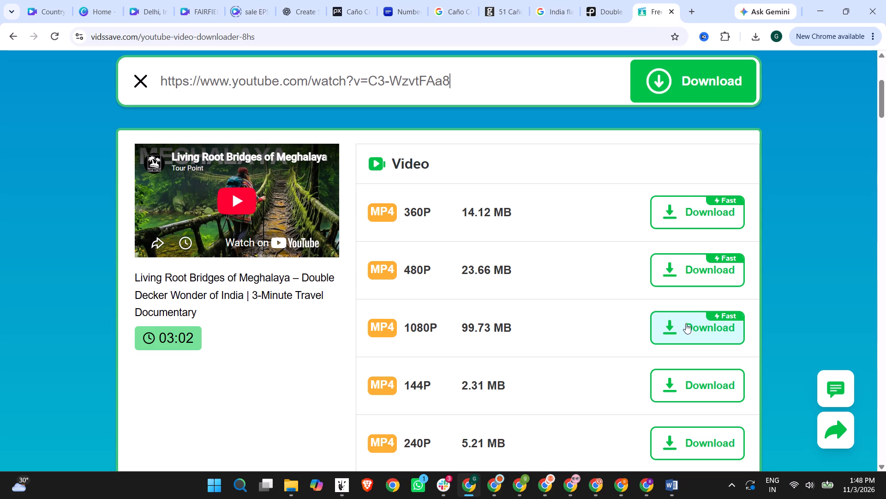
Download the documentary as a 480P MP4.
left_click(688, 270)
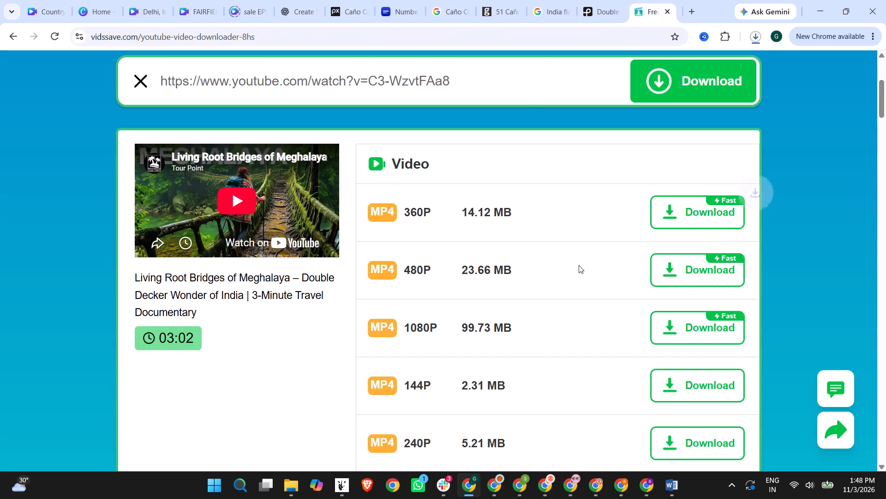
scroll(579, 265, "down", 7)
scroll(583, 266, "up", 4)
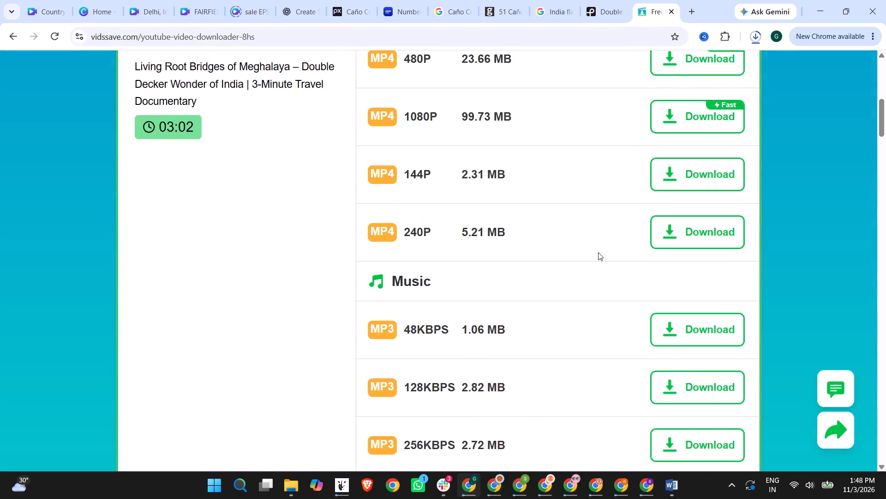
scroll(605, 108, "up", 6)
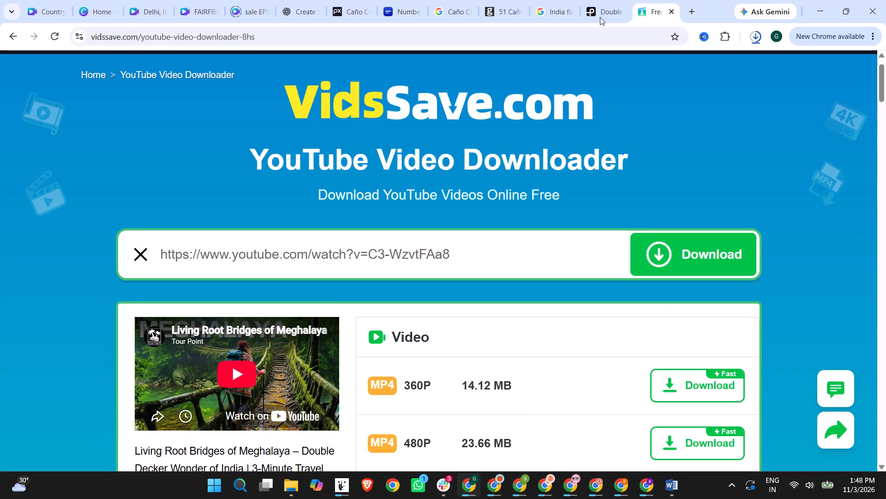
Switch to the Country Facts design in Canva and upload the downloaded documentary from the Downloads folder to its videos.
left_click(151, 0)
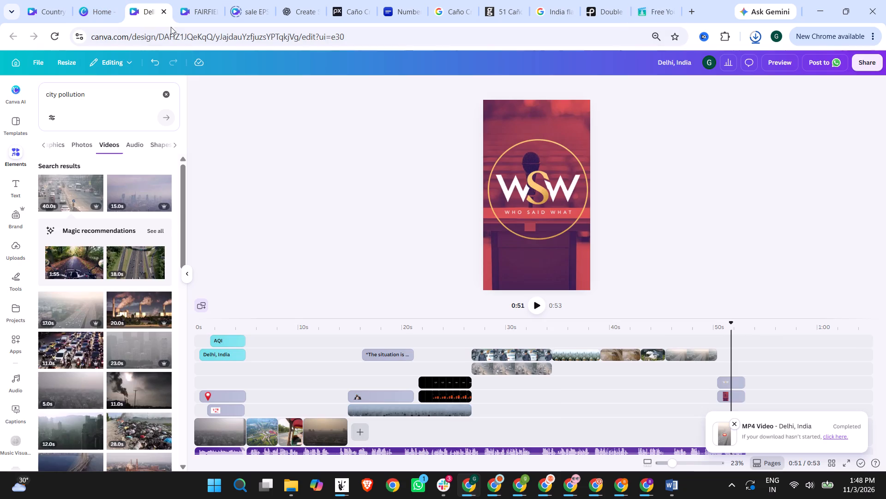
left_click(54, 0)
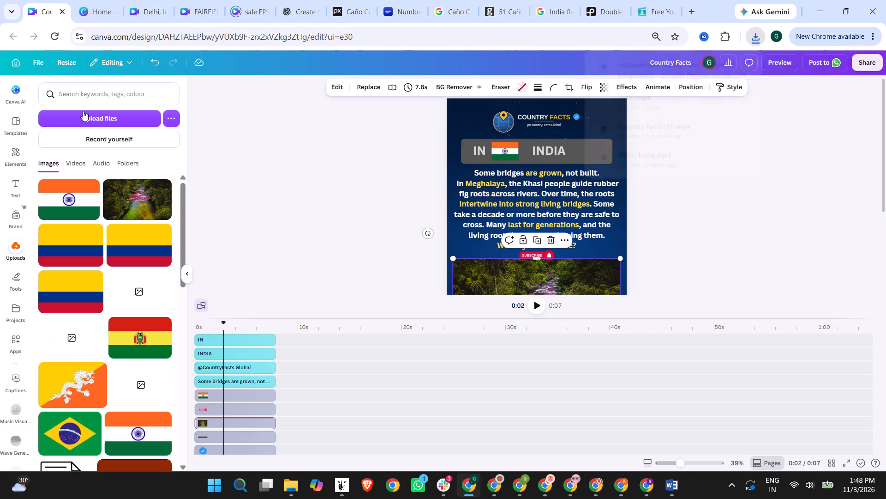
left_click(66, 163)
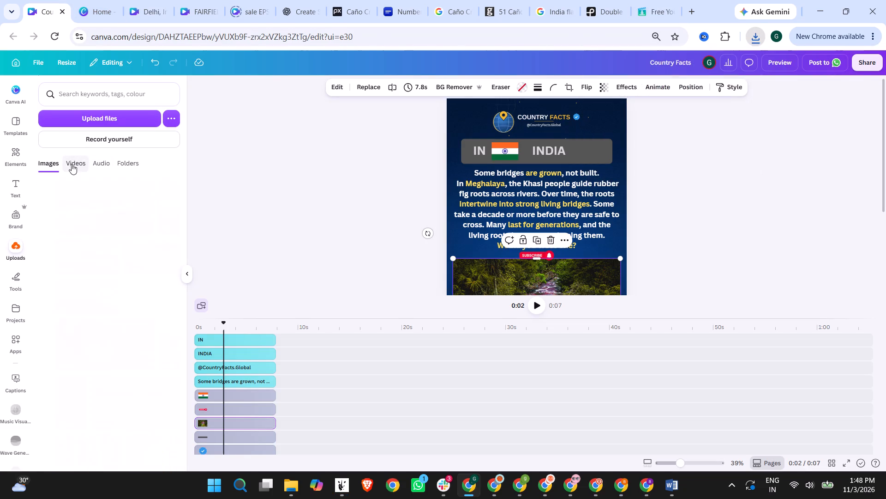
left_click(78, 116)
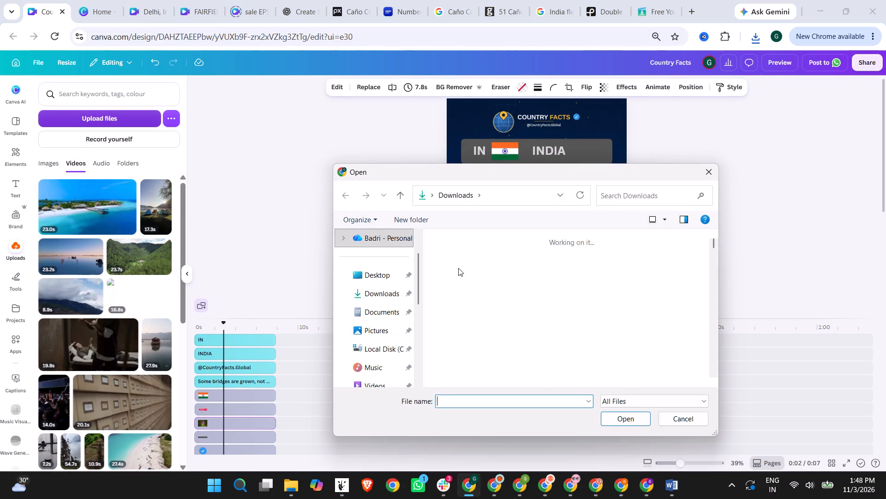
double_click(458, 268)
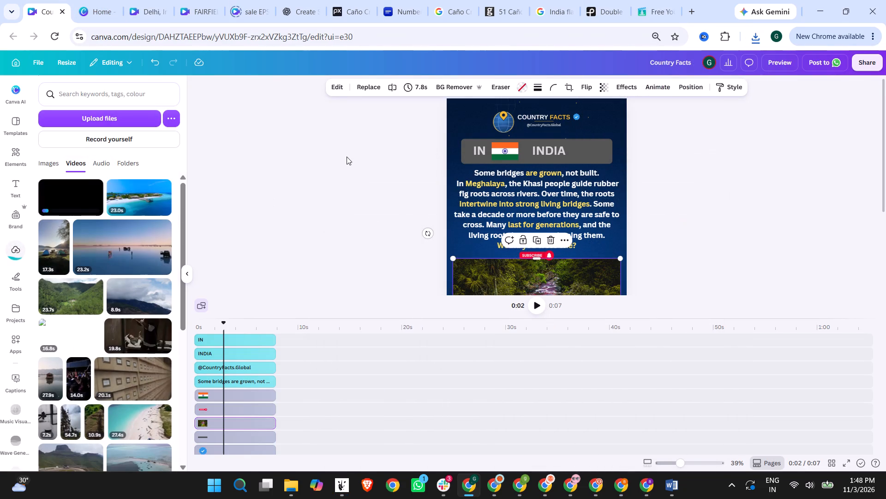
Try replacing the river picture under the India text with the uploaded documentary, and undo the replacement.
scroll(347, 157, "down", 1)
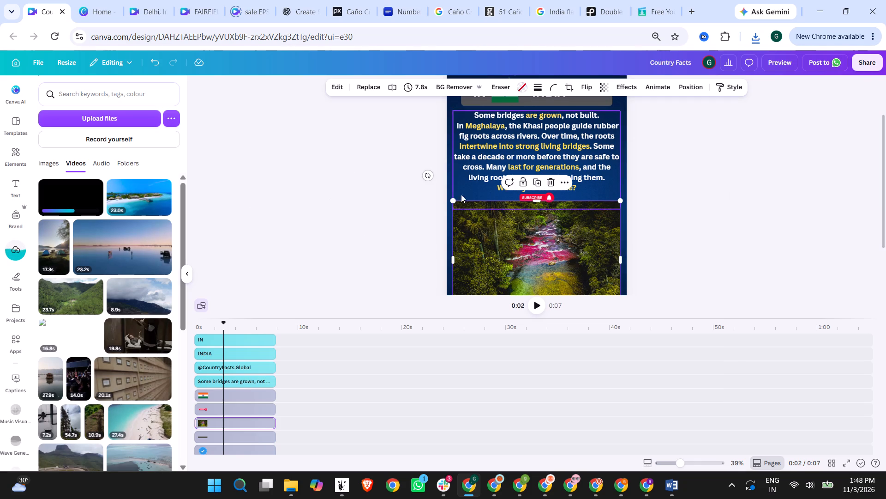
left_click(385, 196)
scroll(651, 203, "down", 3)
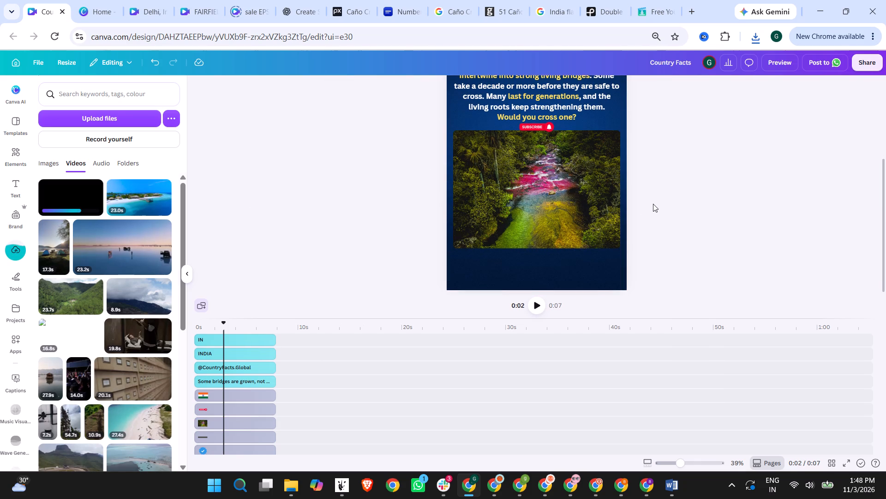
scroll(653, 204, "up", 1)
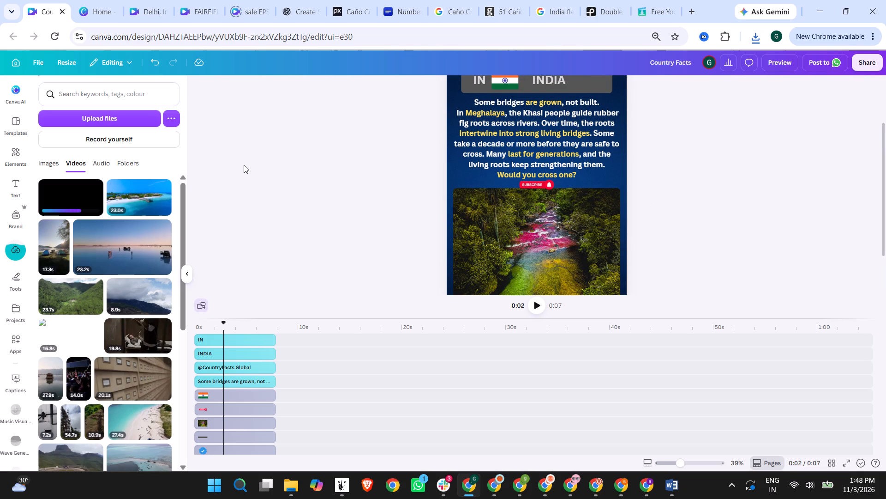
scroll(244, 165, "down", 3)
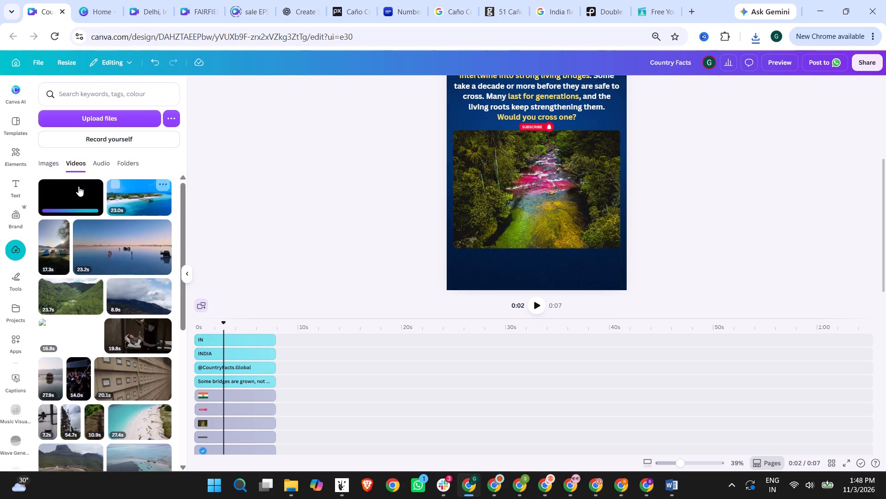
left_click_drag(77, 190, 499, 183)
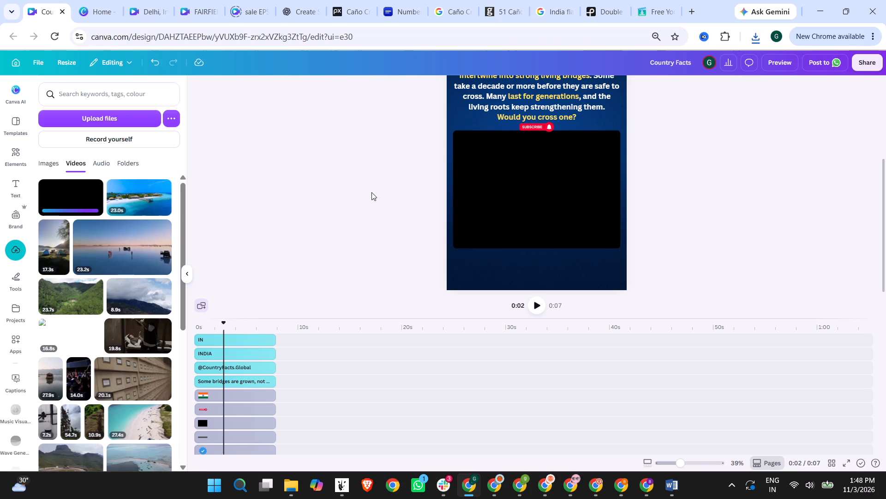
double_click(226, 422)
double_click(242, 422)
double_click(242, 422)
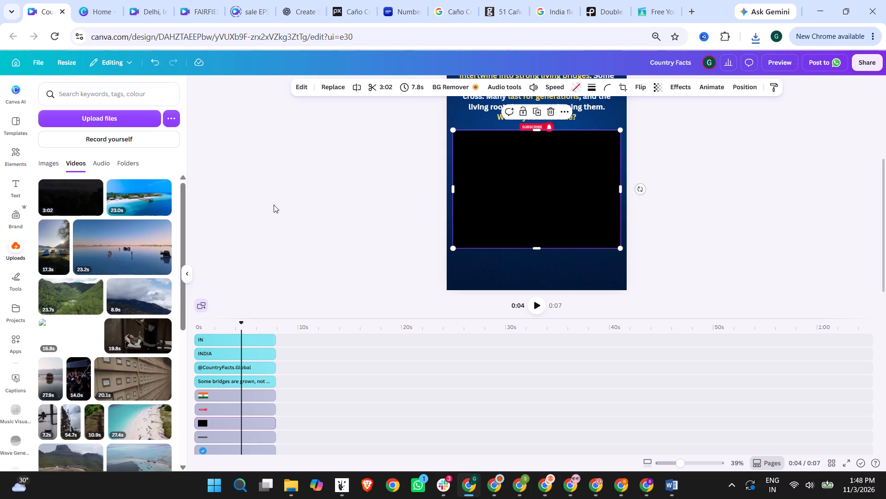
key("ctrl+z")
Add the uploaded documentary to the page as a separate clip and move it to start at about 7 s.
left_click_drag(73, 194, 433, 114)
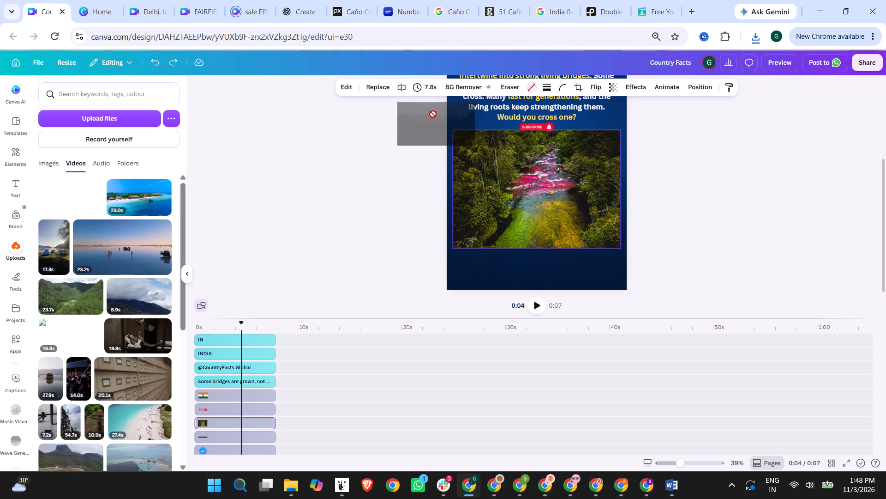
left_click_drag(433, 114, 473, 109)
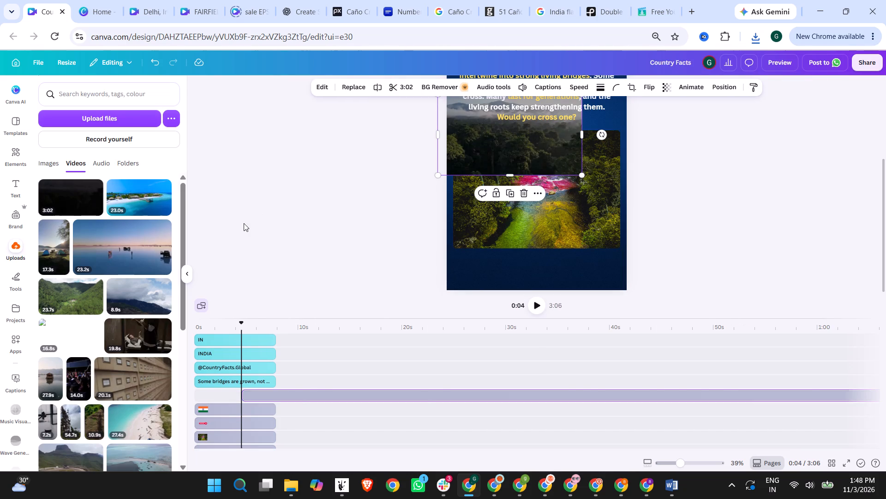
left_click_drag(347, 392, 371, 391)
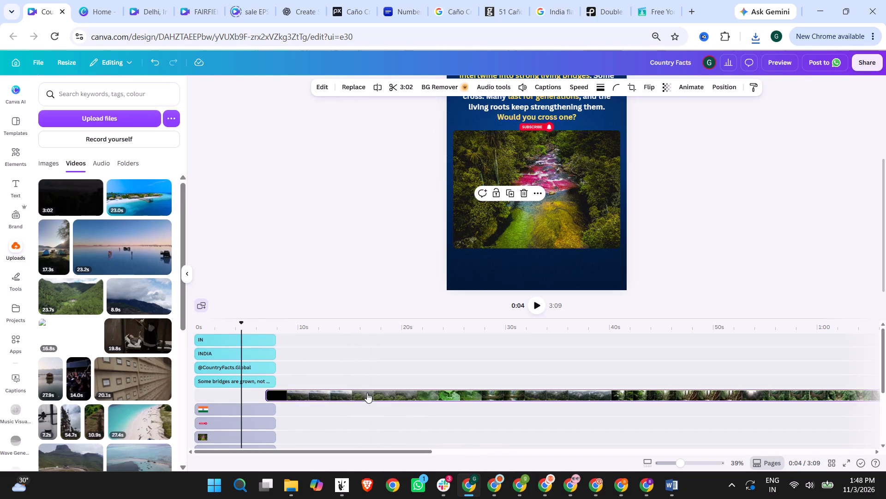
Preview the documentary clip between about 0:12 and 0:26 on the timeline to find the first root bridge shot.
left_click(322, 326)
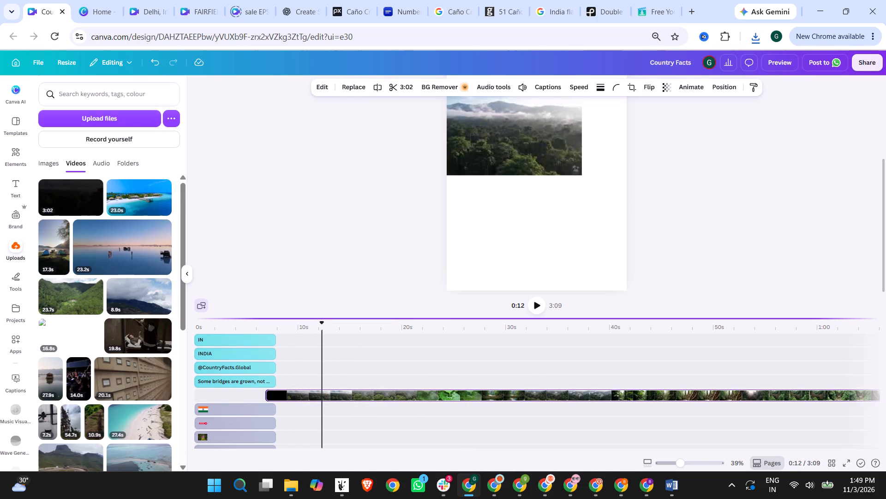
left_click(542, 304)
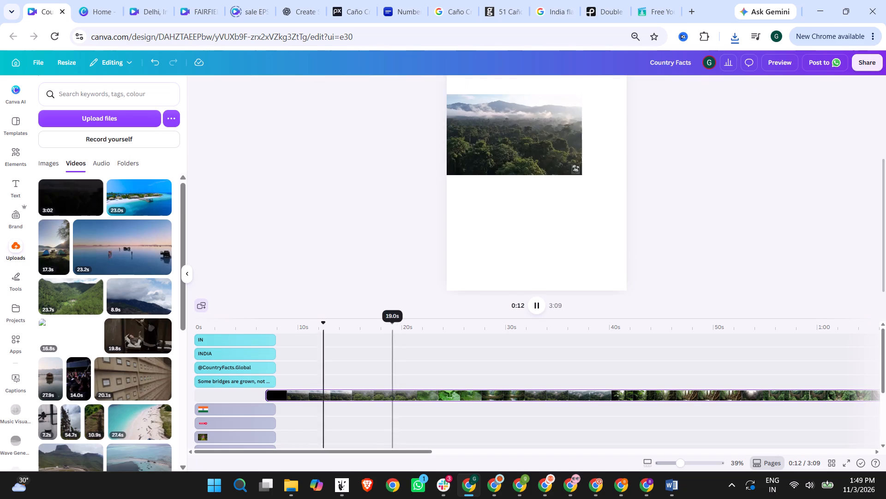
left_click(370, 323)
left_click(399, 324)
left_click(414, 323)
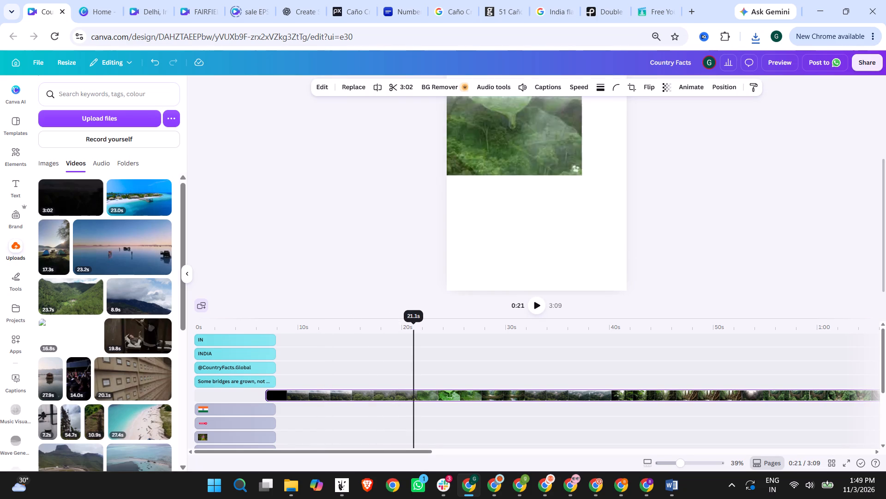
left_click(435, 323)
left_click(473, 323)
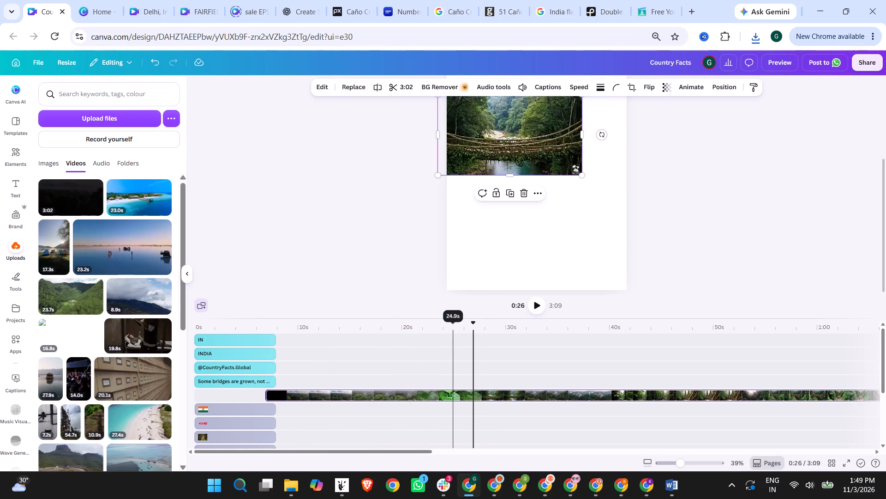
left_click(450, 325)
left_click(534, 304)
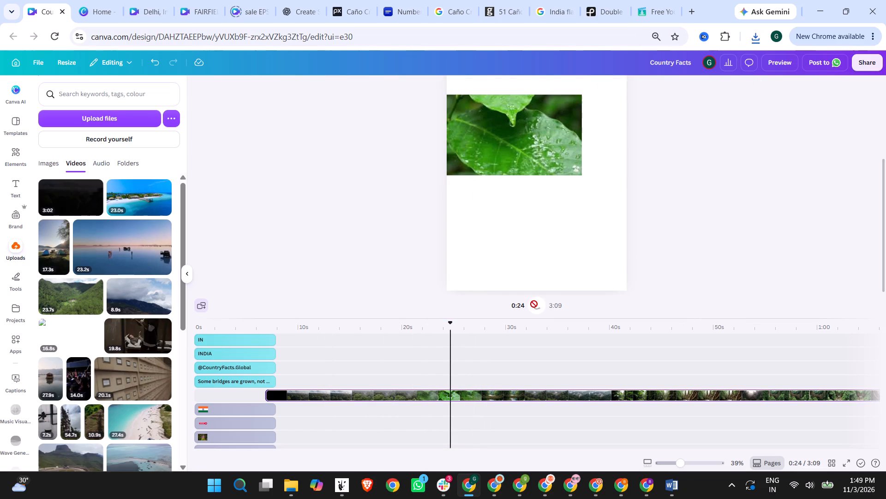
left_click(536, 304)
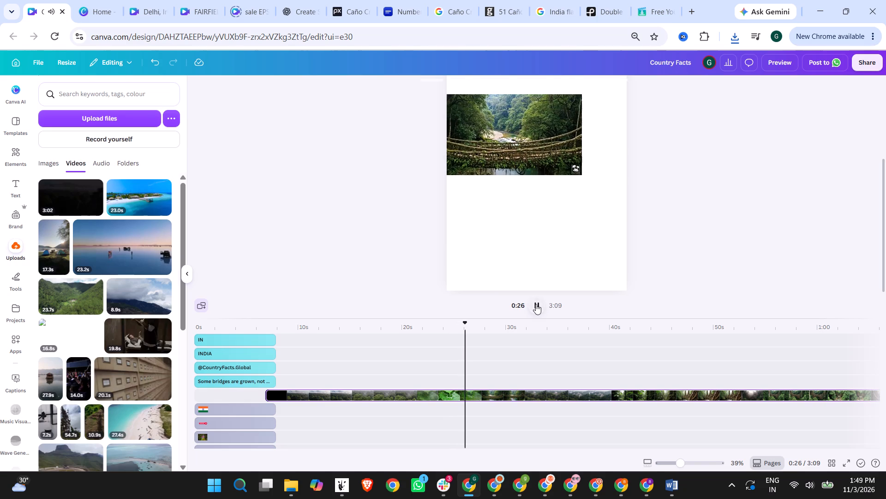
Split the documentary clip at 0:25, where the root bridge shot begins, and delete the part before it.
left_click(455, 325)
left_click(444, 326)
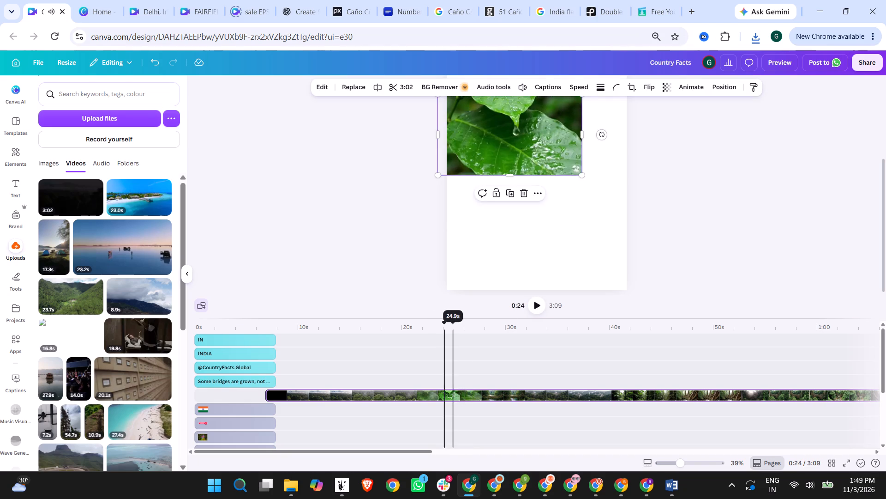
left_click(454, 327)
left_click(457, 327)
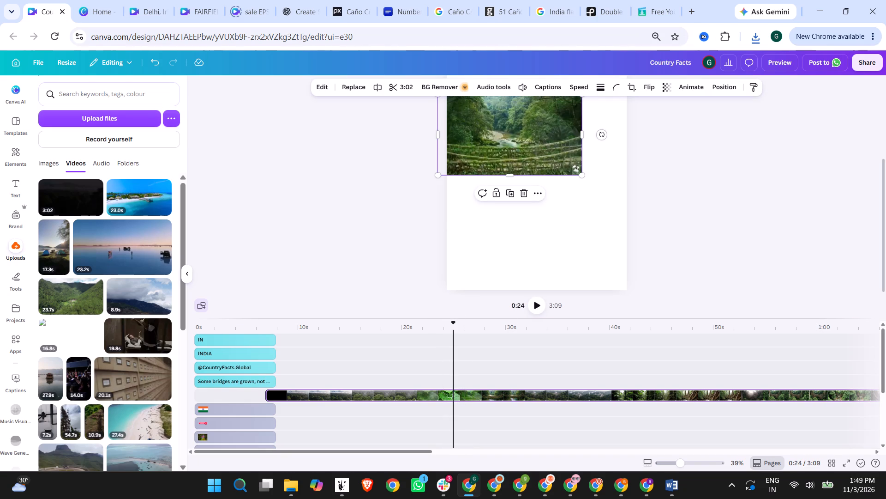
left_click(457, 328)
left_click(459, 328)
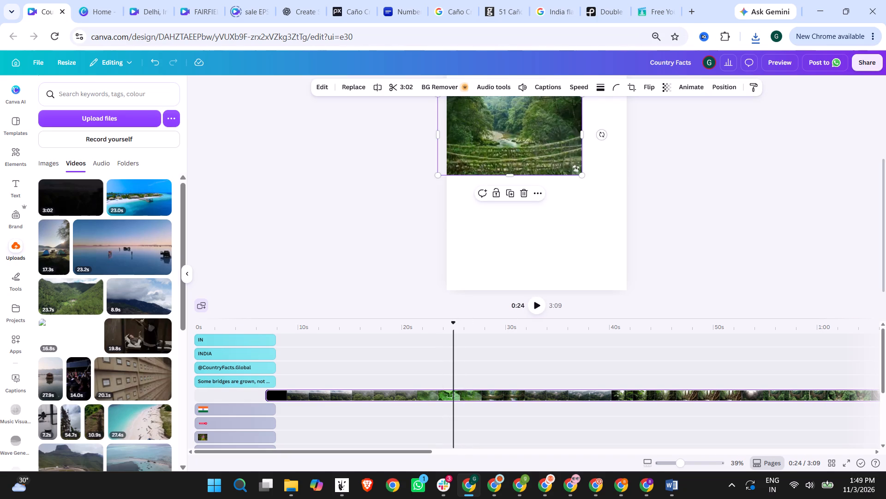
left_click(457, 328)
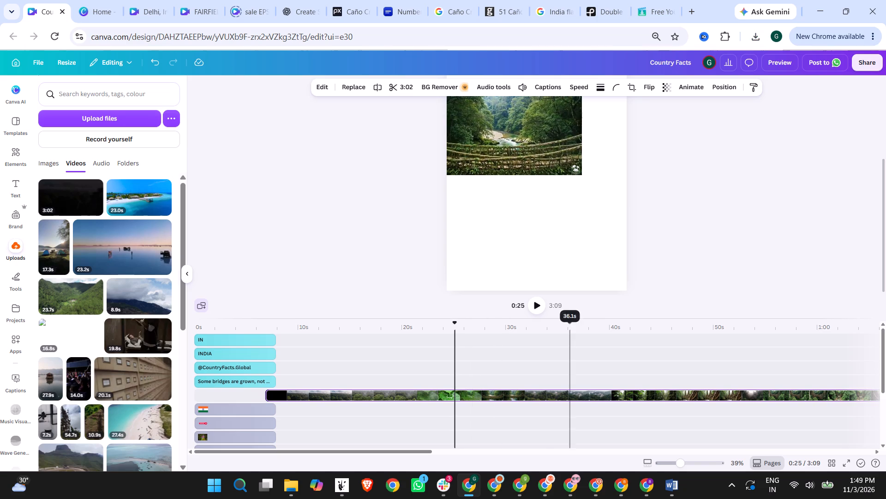
left_click(376, 87)
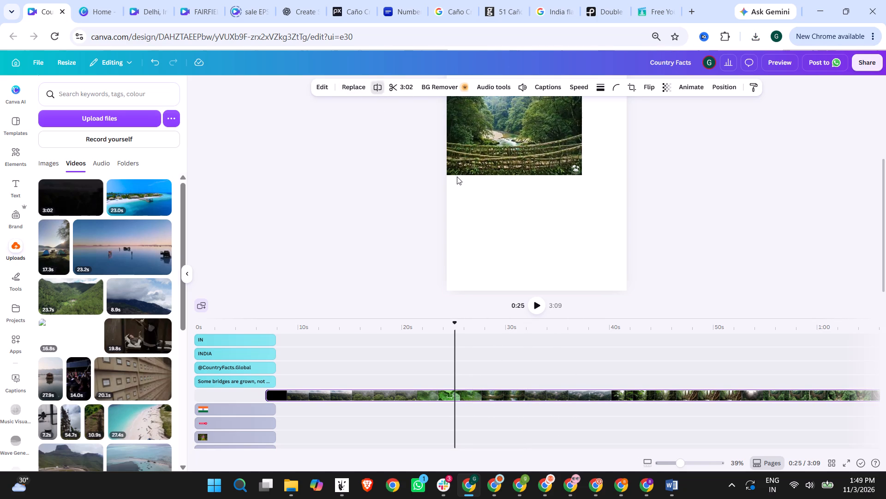
left_click(425, 393)
key("Delete")
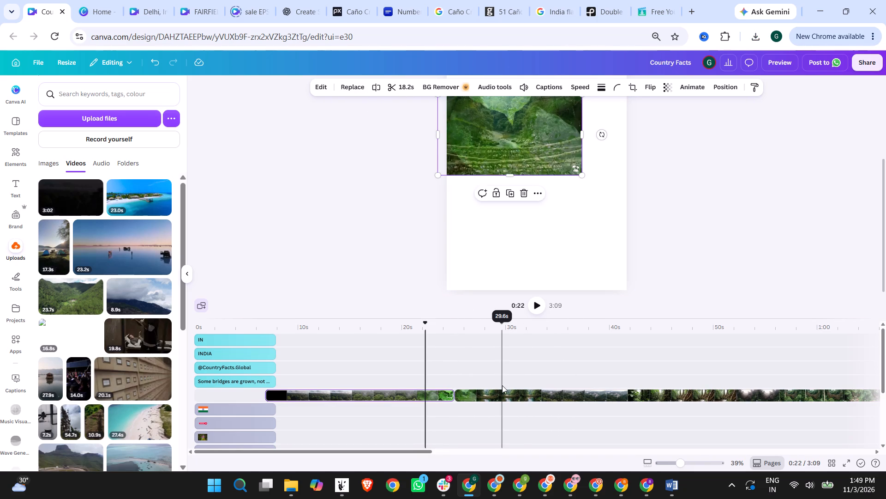
Move the remaining documentary clip to the start of the timeline, on its own track above the flag layer.
left_click_drag(524, 396, 292, 388)
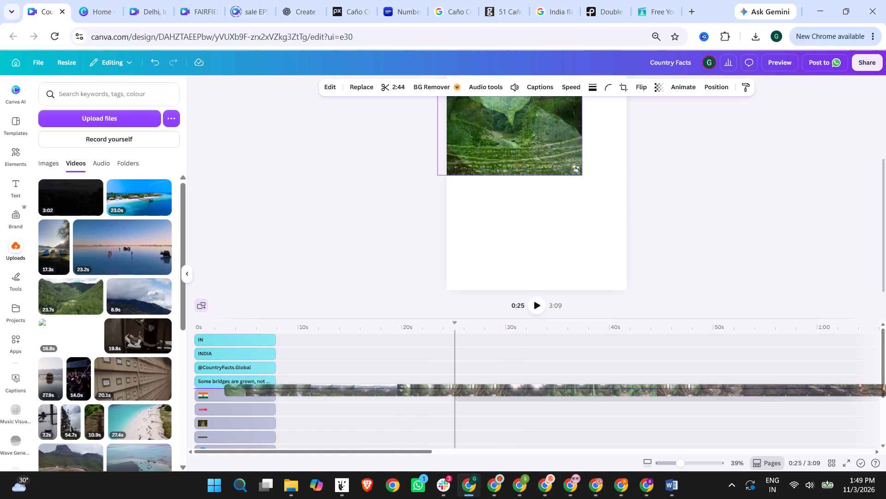
left_click_drag(292, 388, 265, 415)
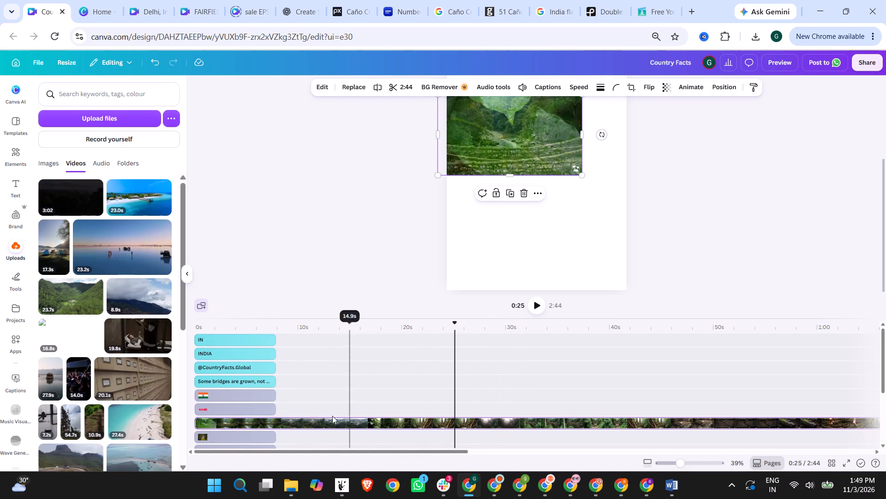
left_click_drag(292, 422, 290, 388)
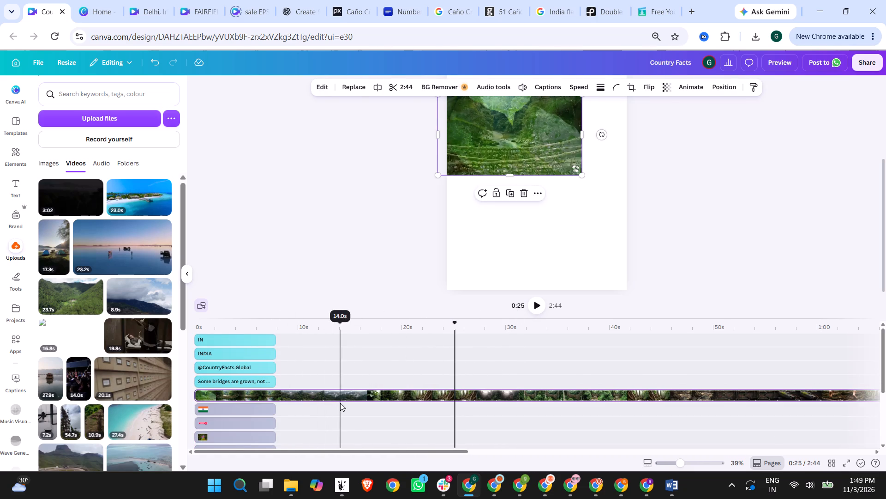
Trim the end of the documentary clip to 7.8 s so it matches the length of the other layers.
scroll(486, 292, "up", 3)
scroll(585, 224, "up", 4)
scroll(354, 264, "down", 5)
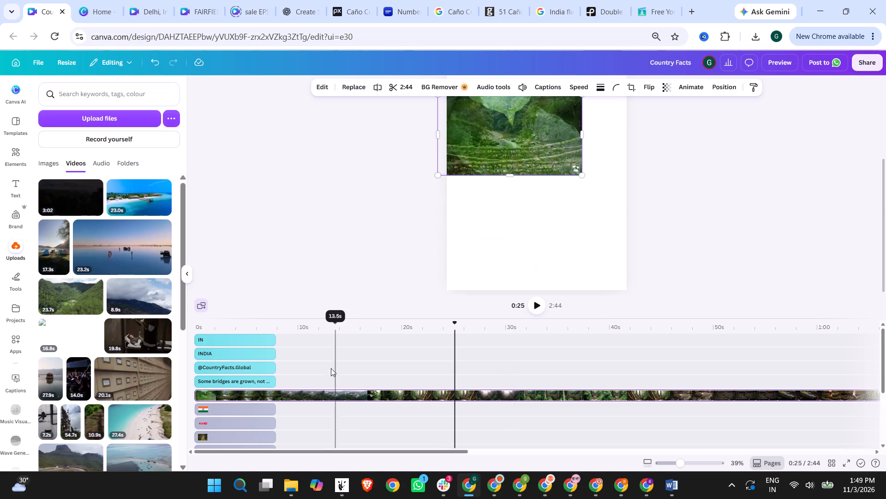
scroll(330, 372, "down", 4)
scroll(378, 366, "up", 3)
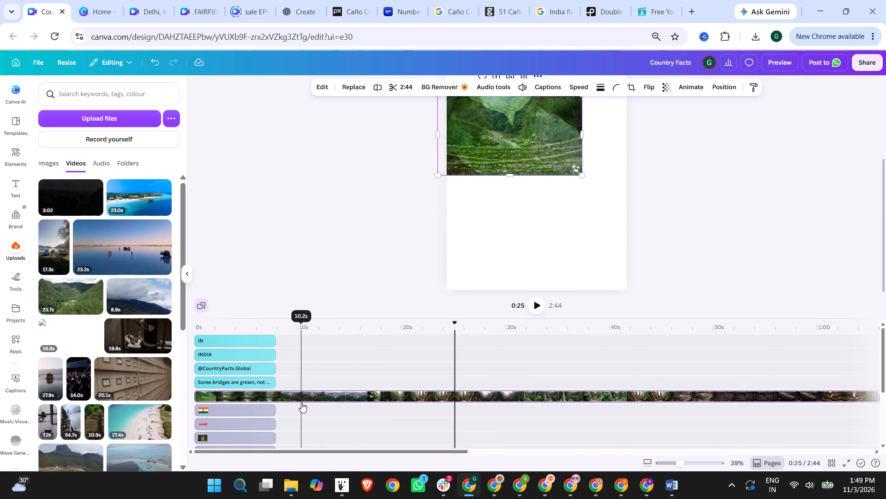
left_click_drag(448, 451, 774, 447)
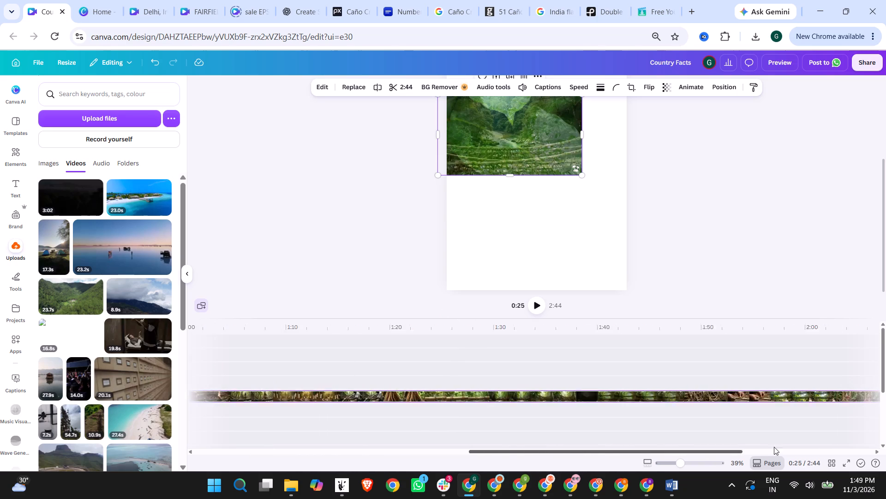
left_click_drag(774, 447, 885, 436)
left_click_drag(870, 396, 638, 400)
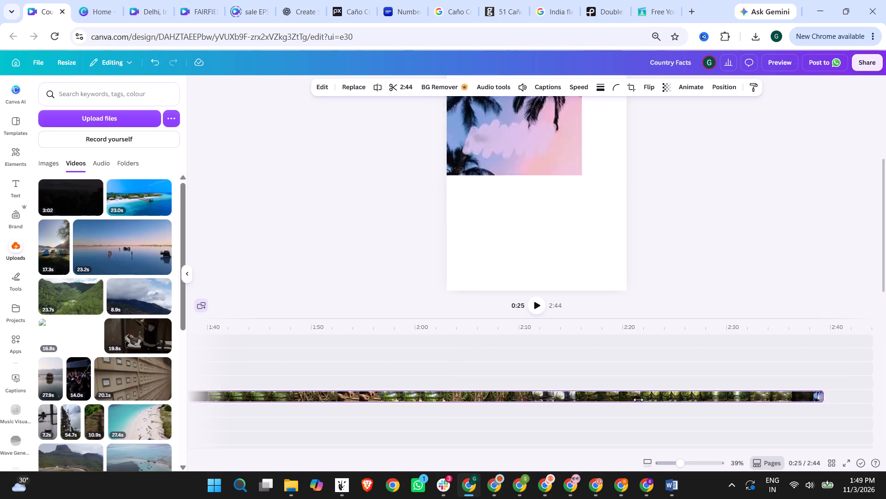
left_click_drag(638, 400, 238, 390)
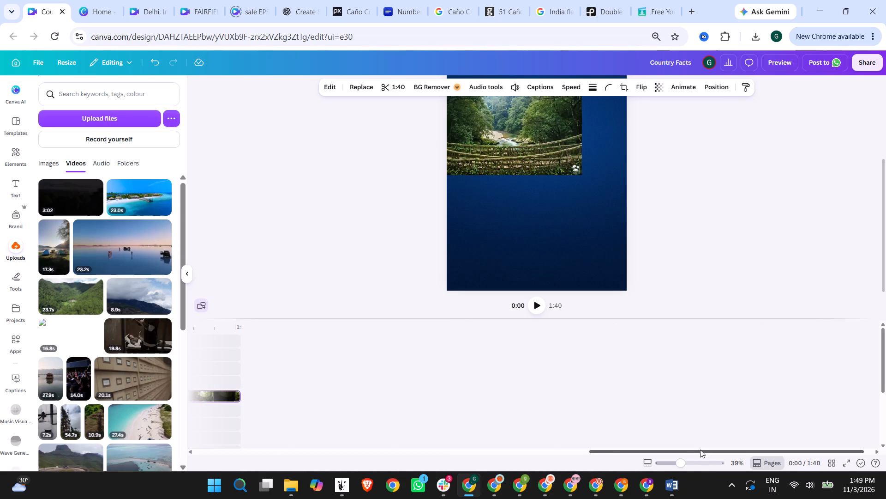
left_click_drag(699, 450, 491, 448)
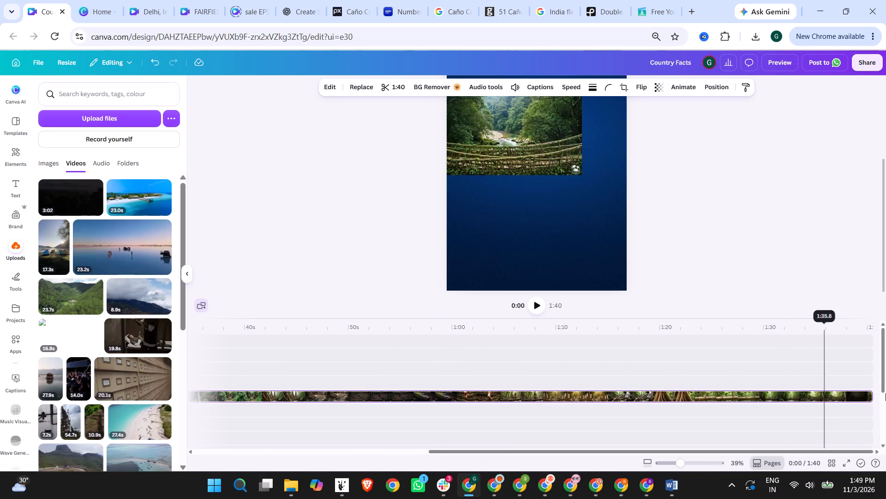
left_click_drag(871, 395, 243, 383)
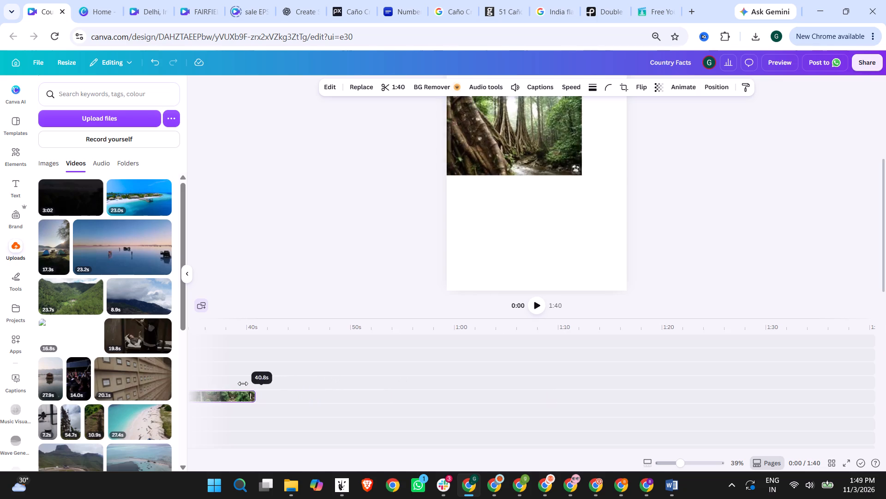
left_click_drag(243, 383, 227, 386)
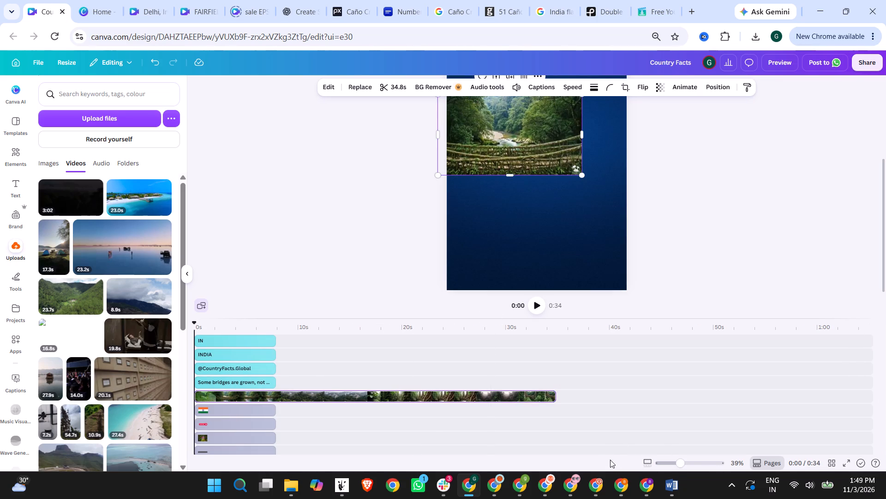
left_click(347, 415)
left_click(533, 393)
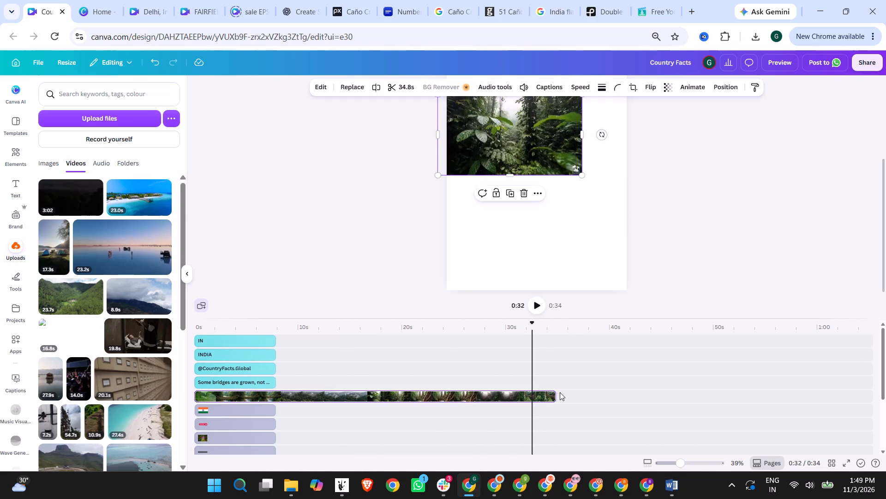
left_click_drag(555, 395, 279, 395)
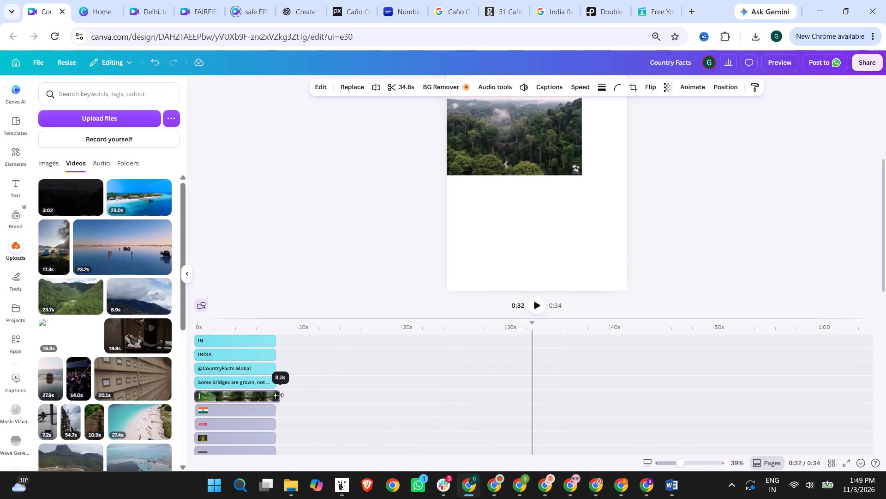
left_click_drag(279, 395, 275, 395)
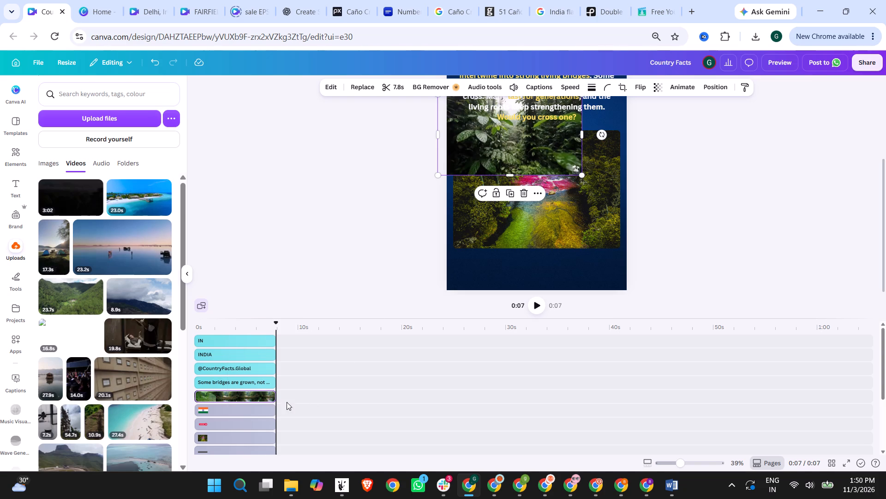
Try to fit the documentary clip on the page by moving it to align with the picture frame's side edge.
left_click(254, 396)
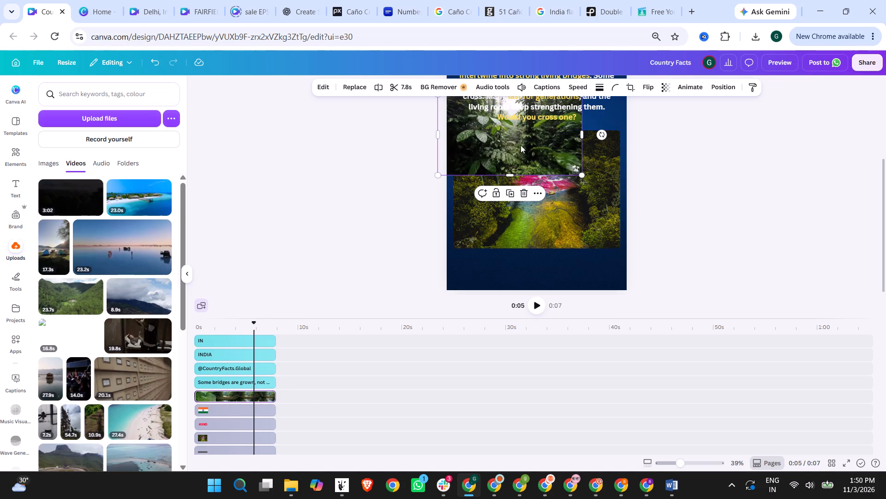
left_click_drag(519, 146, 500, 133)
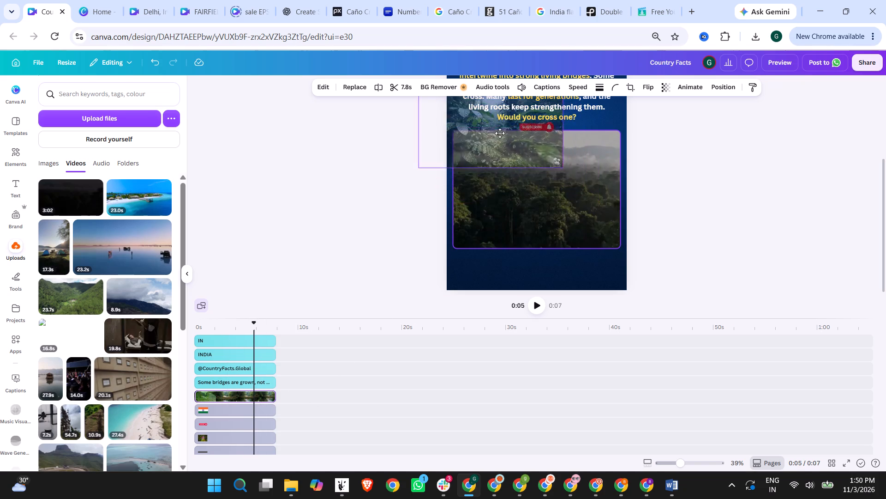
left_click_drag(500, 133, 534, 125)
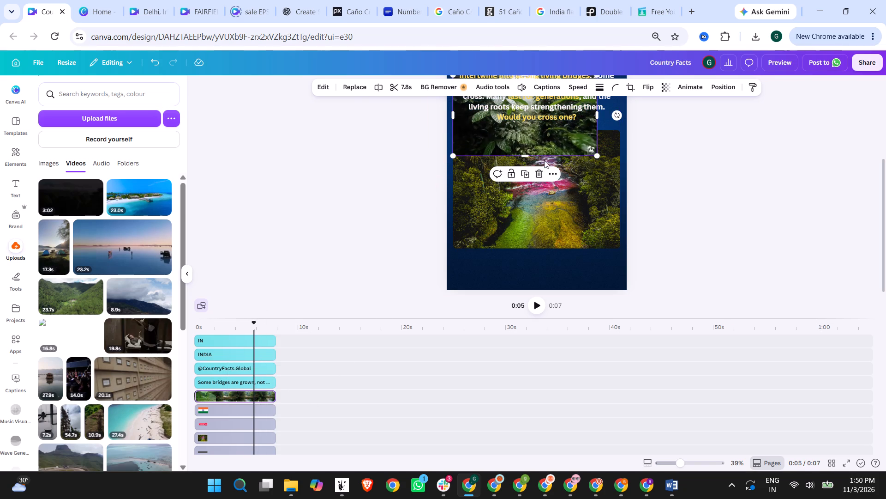
Slow the documentary clip to a video speed of 0.75 and play it to check the pace.
left_click(533, 308)
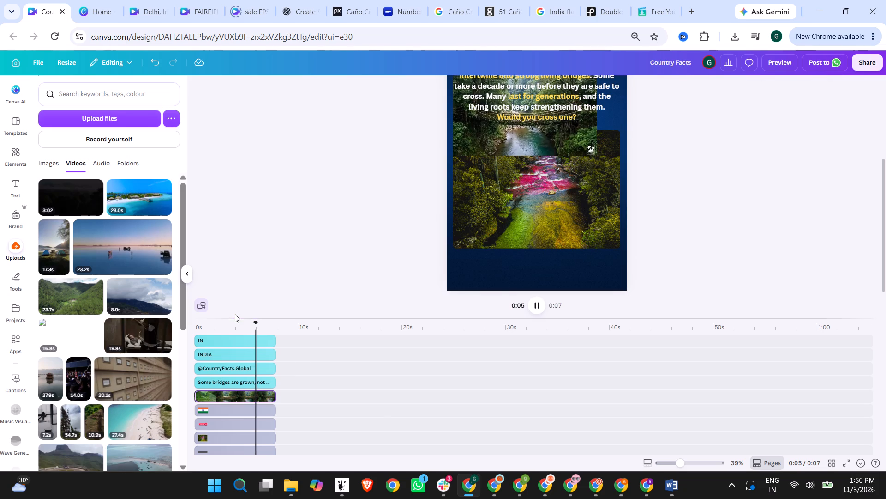
left_click(244, 394)
left_click(585, 87)
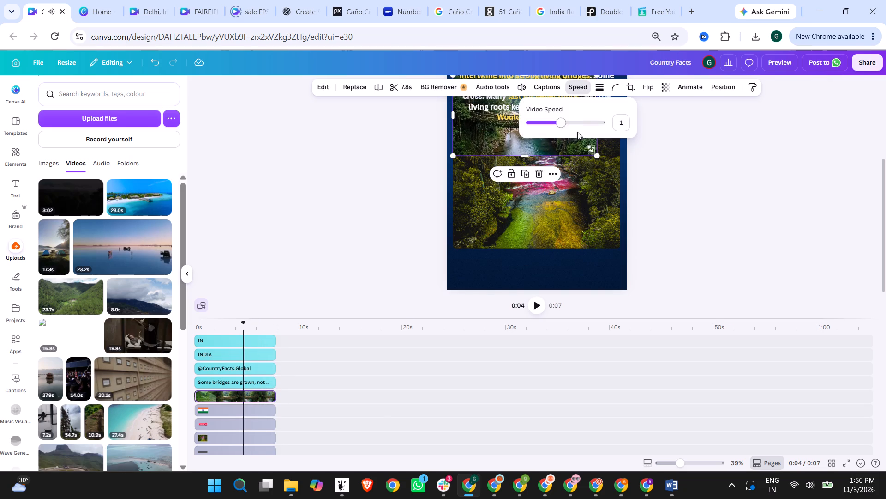
left_click_drag(562, 123, 554, 123)
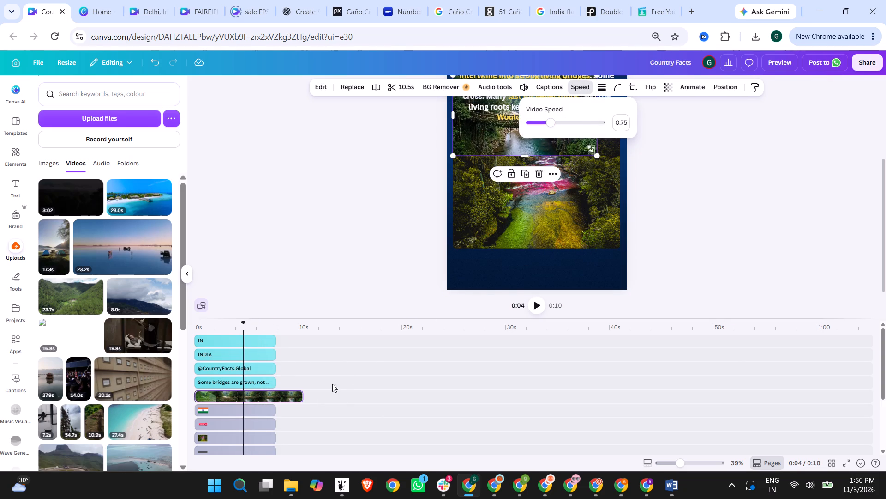
left_click(532, 303)
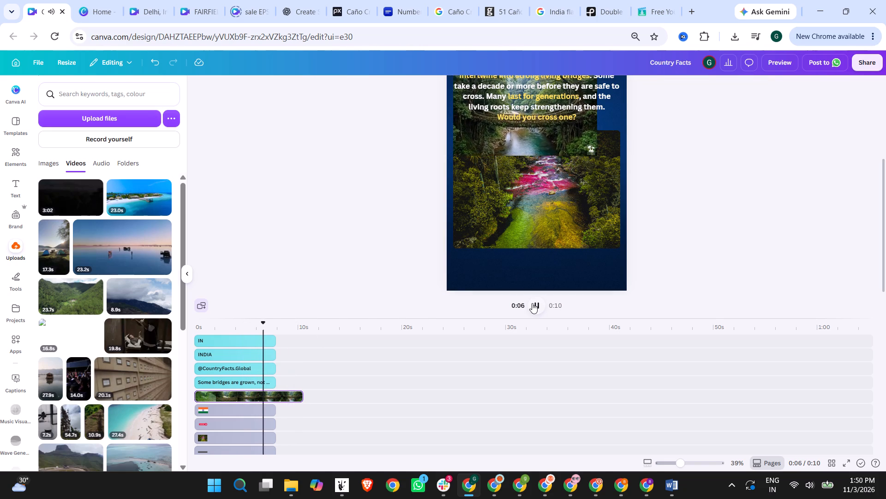
left_click(532, 303)
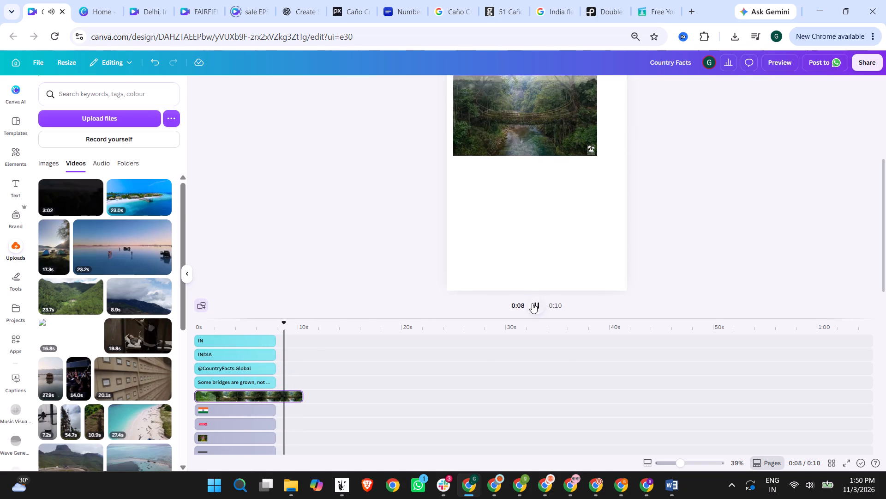
Trim the end of the slowed documentary clip back to 7.8 s, in line with the other layers.
left_click_drag(297, 395, 273, 395)
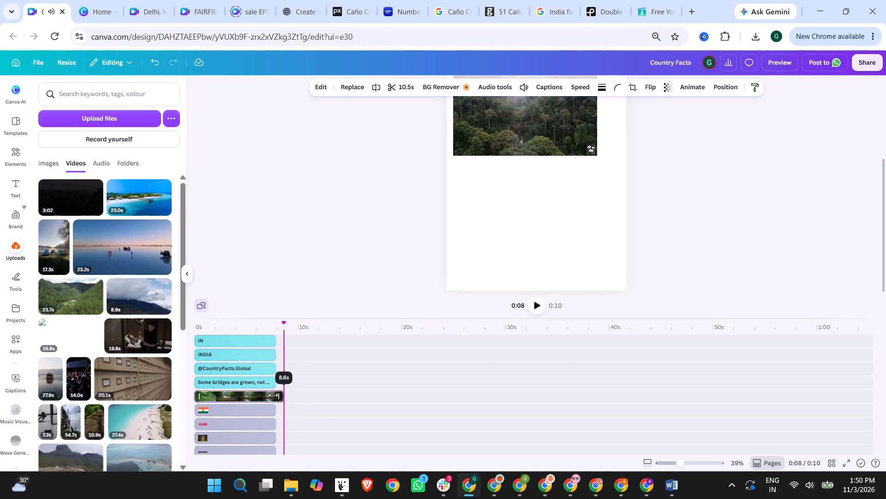
left_click_drag(273, 395, 270, 395)
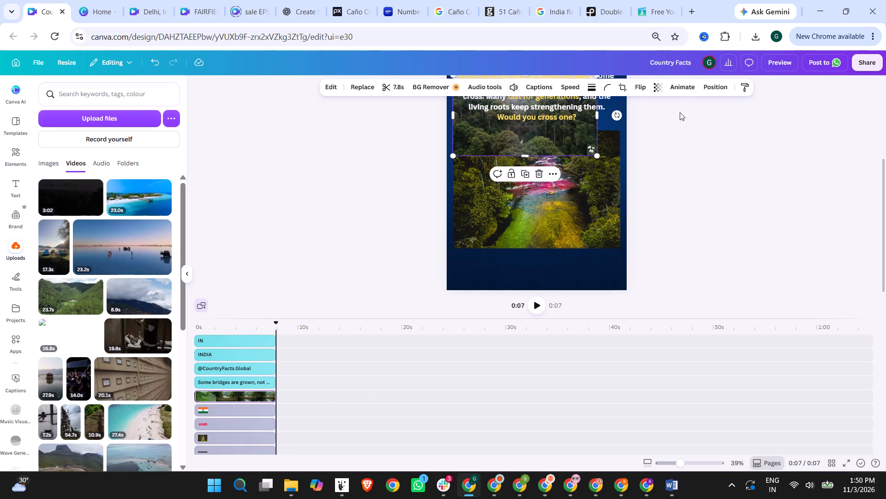
Place the documentary clip into the picture frame below the text, replacing the colourful river image, and preview the design full screen.
left_click(773, 56)
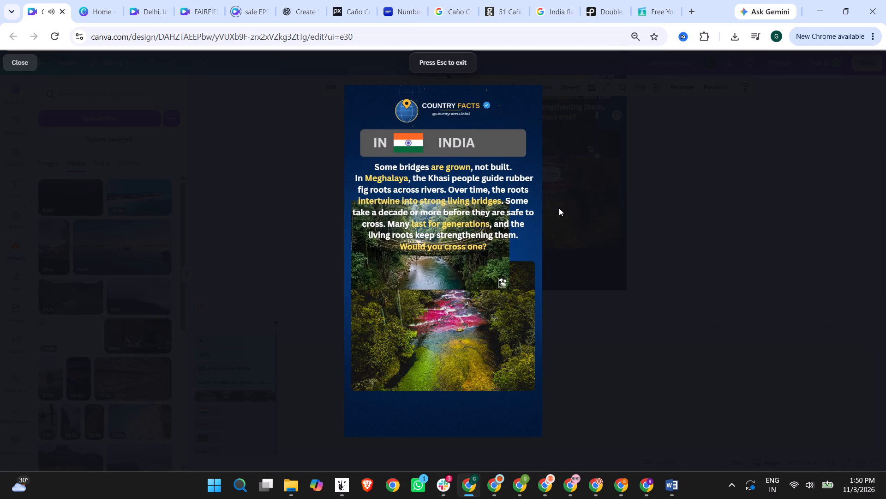
left_click(625, 221)
left_click_drag(506, 134, 509, 144)
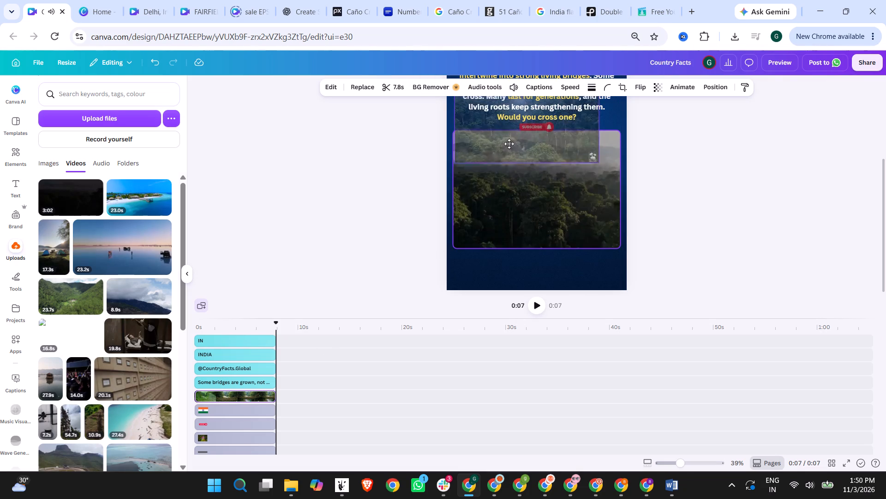
left_click_drag(509, 144, 517, 168)
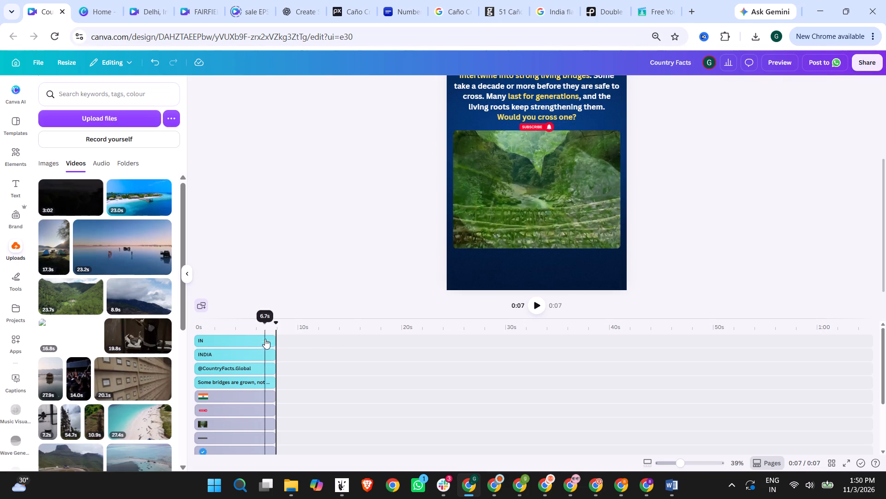
left_click(769, 62)
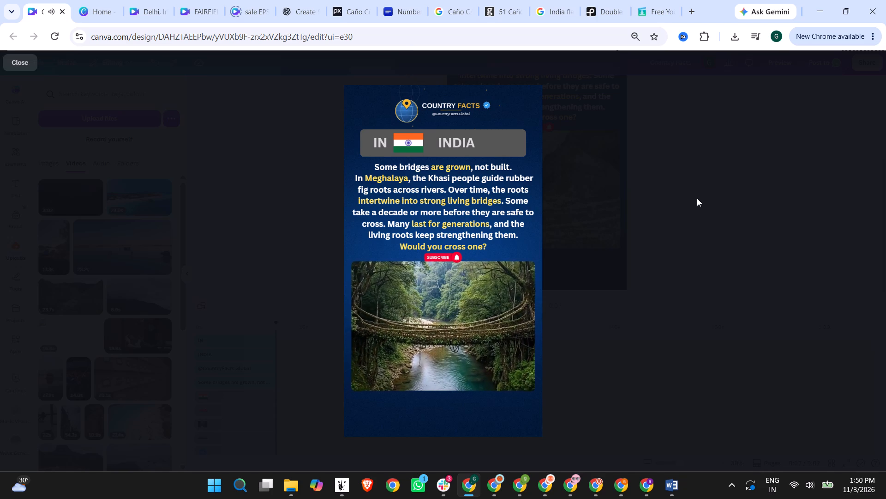
key("Escape")
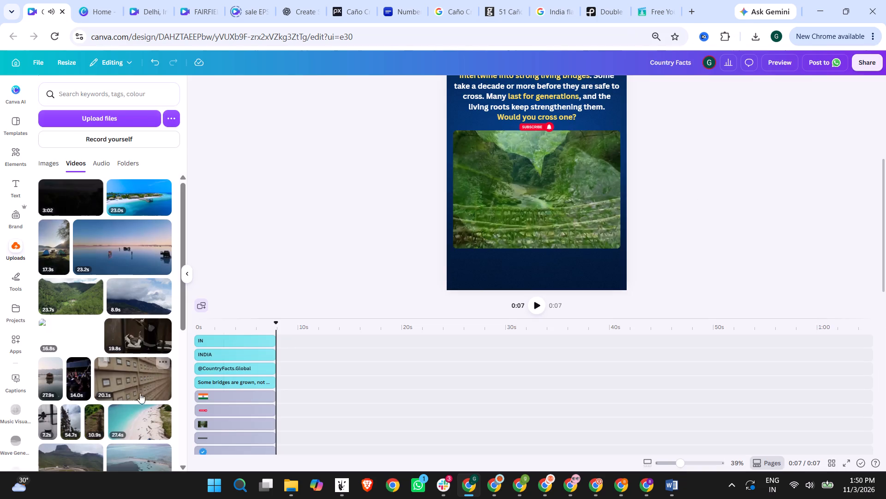
Extract the audio from the framed documentary clip and delete the extracted audio track, keeping the background music.
left_click(220, 425)
right_click(236, 425)
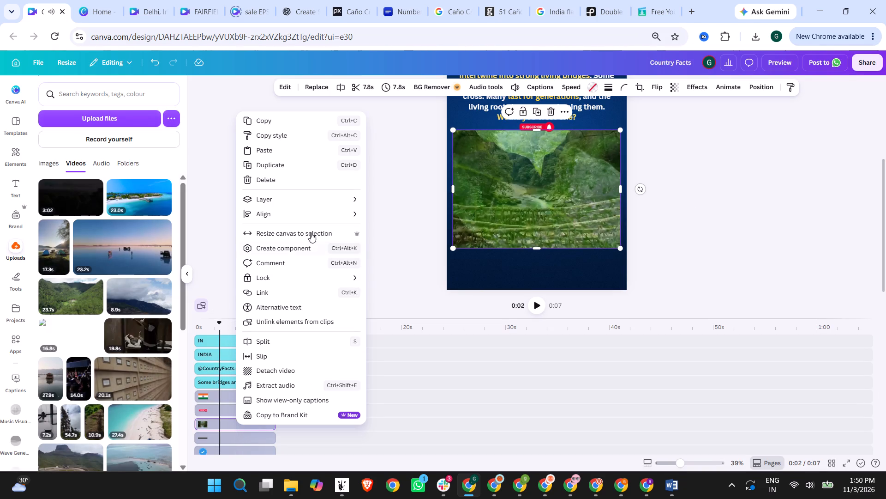
left_click(283, 385)
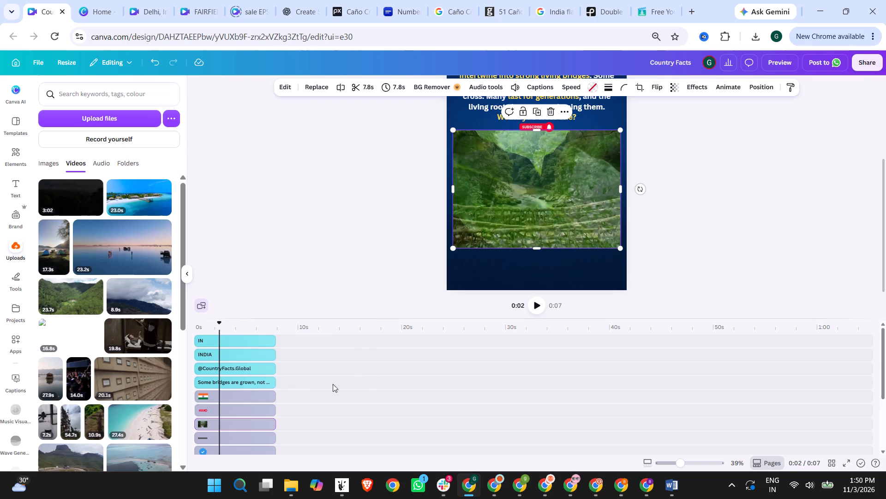
scroll(347, 383, "down", 3)
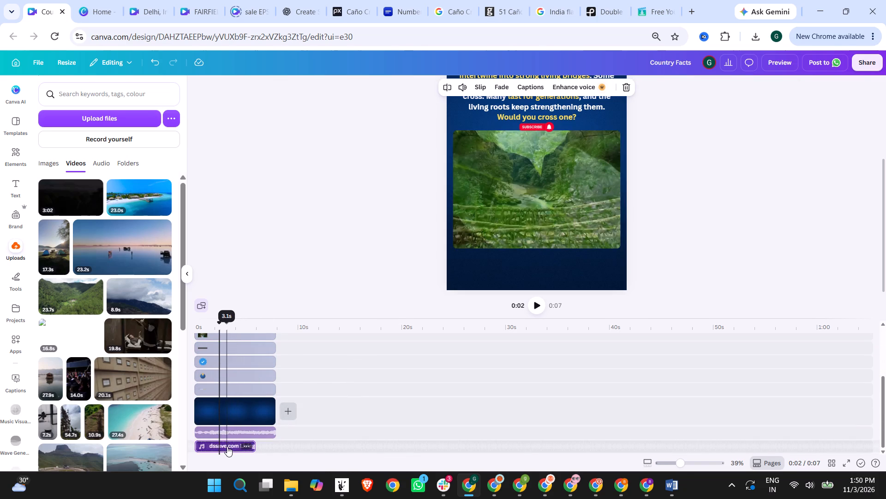
key("Delete")
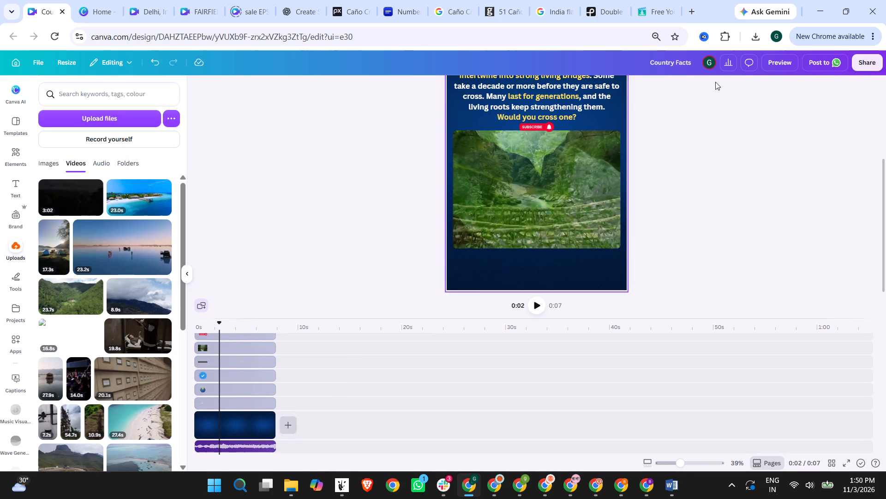
Play the whole design to check the root bridge footage, text and sound.
left_click(775, 62)
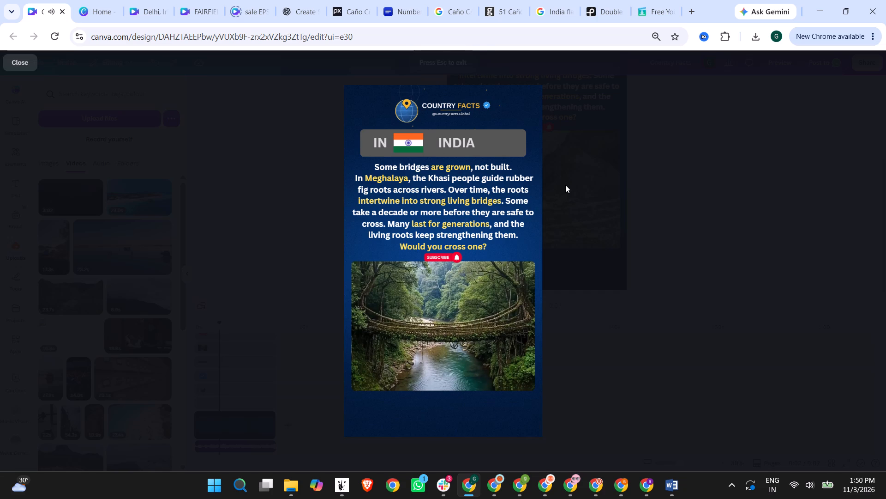
left_click(664, 244)
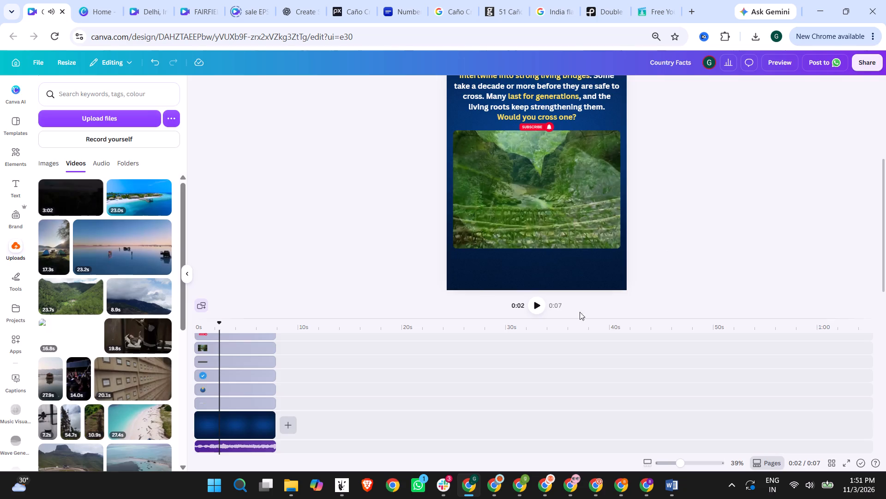
left_click(541, 309)
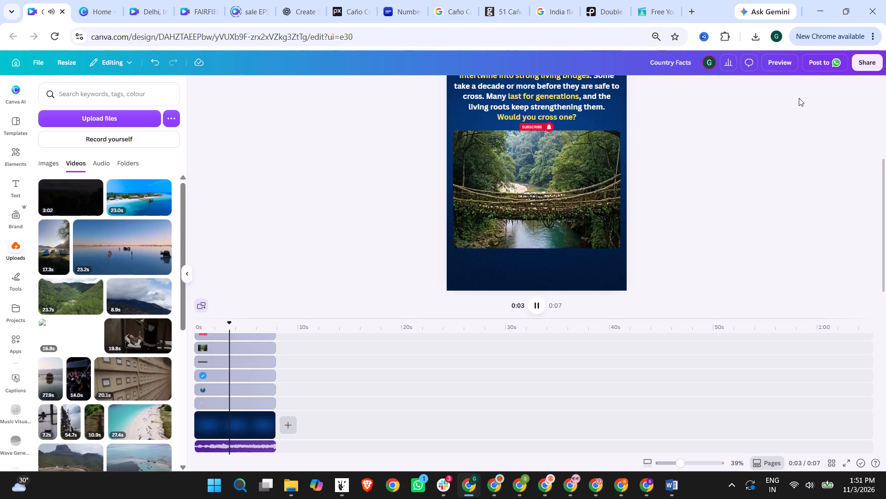
scroll(677, 207, "up", 3)
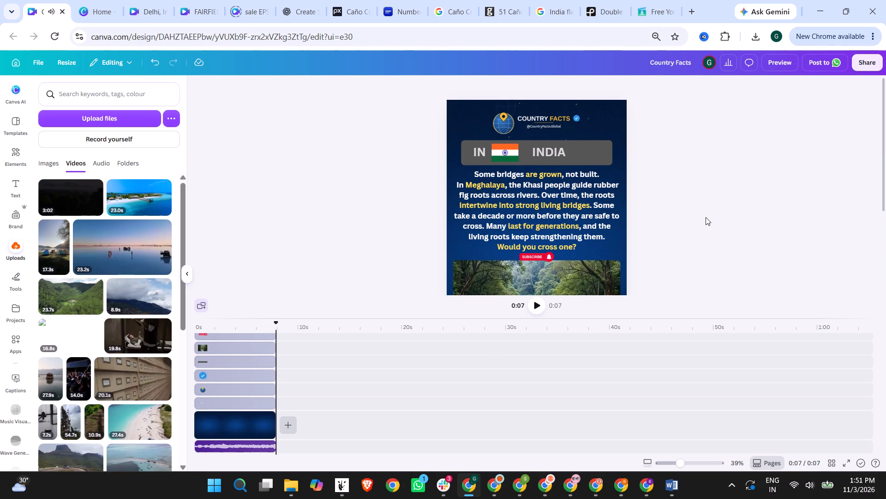
Preview the complete Country Facts design with the root bridge picture, text and sound, and close the preview.
left_click(858, 59)
left_click(736, 262)
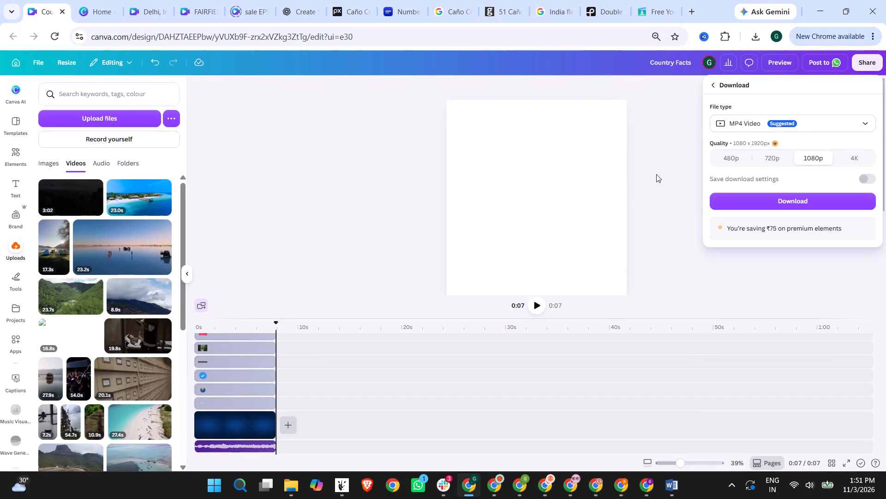
left_click(796, 61)
left_click(789, 61)
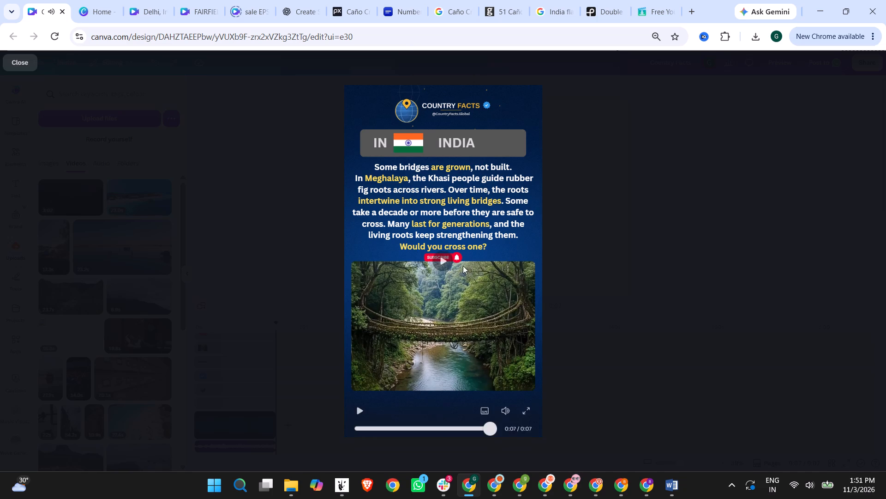
left_click(623, 220)
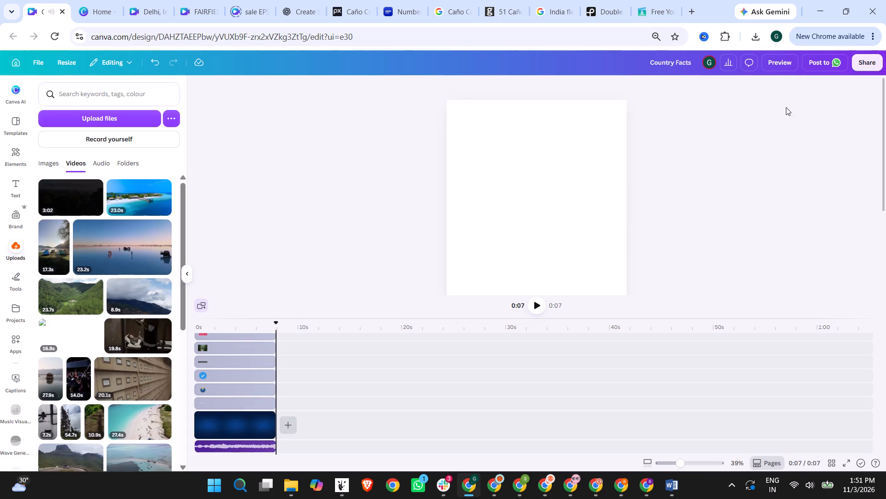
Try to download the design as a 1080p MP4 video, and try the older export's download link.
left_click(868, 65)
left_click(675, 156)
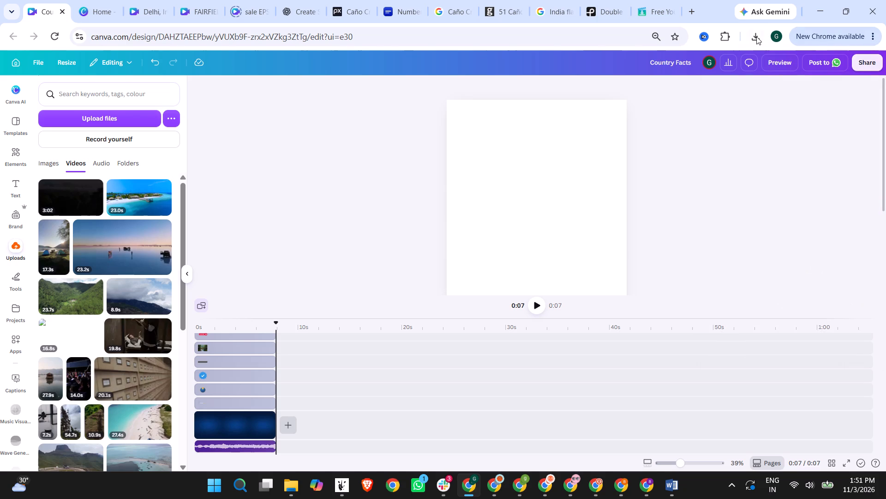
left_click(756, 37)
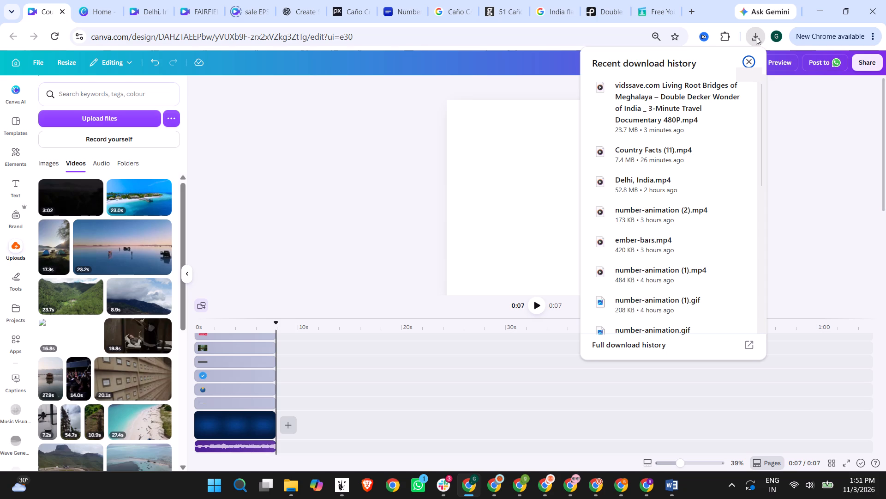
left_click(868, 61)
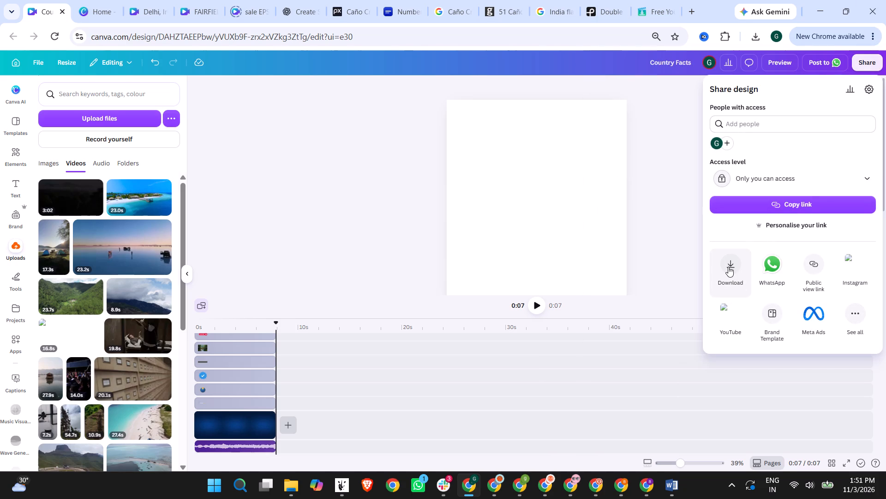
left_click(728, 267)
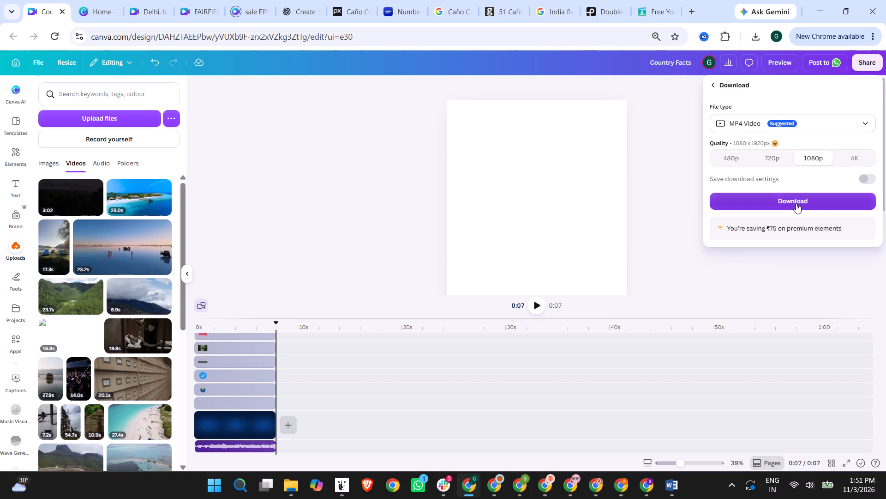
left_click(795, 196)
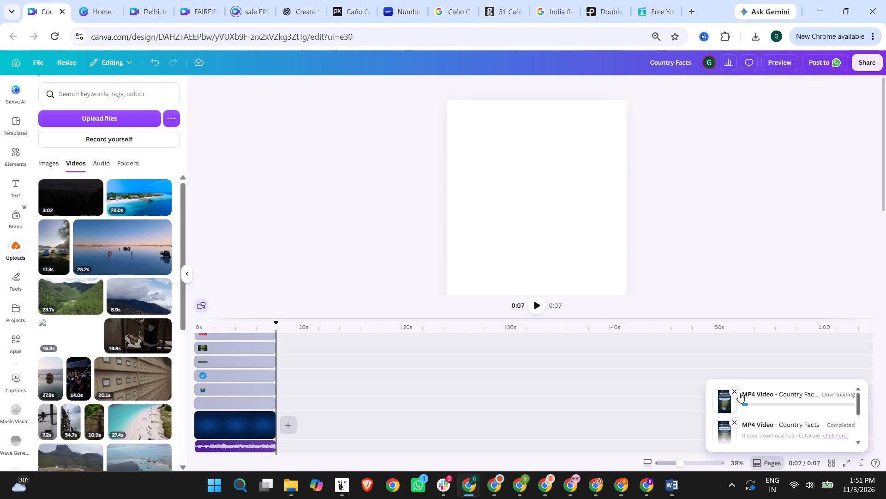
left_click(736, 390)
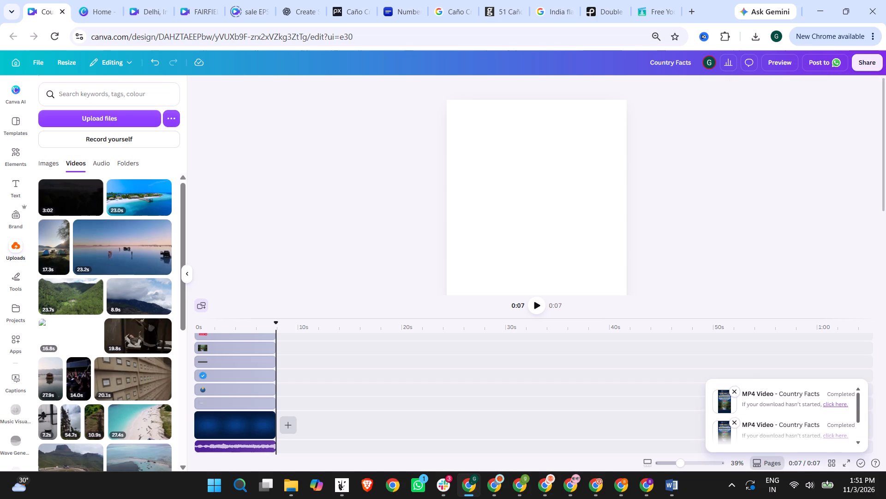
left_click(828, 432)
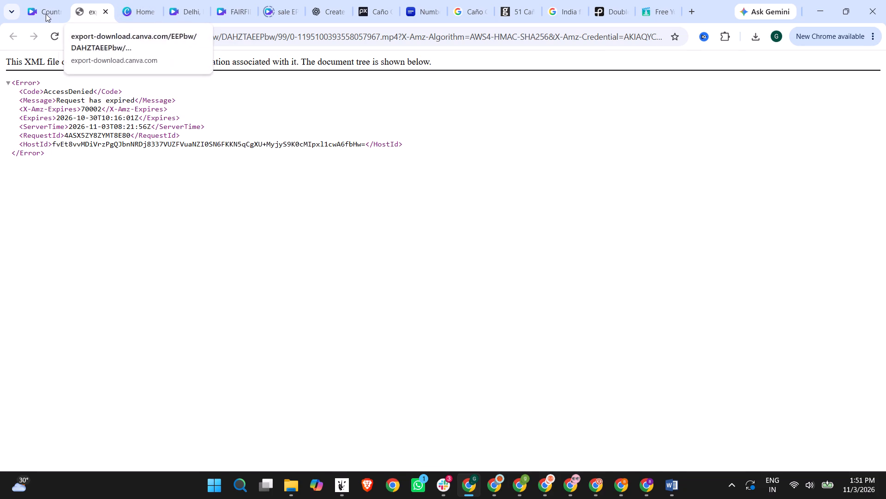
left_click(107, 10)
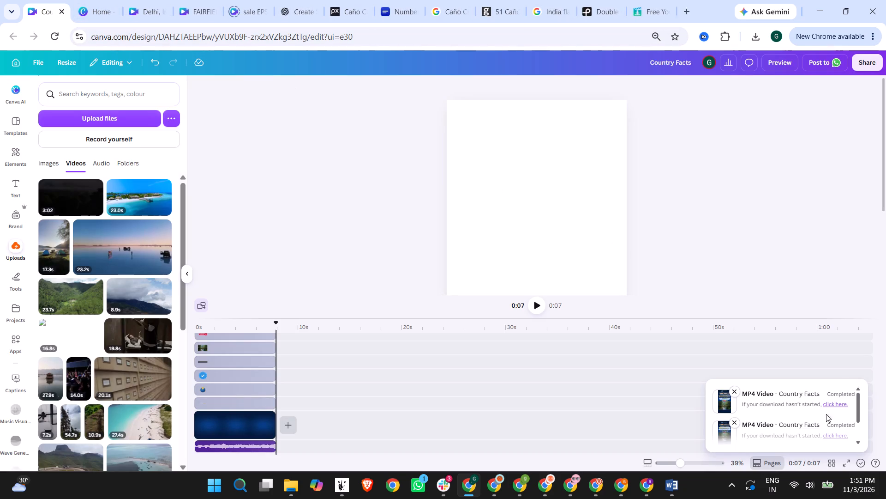
Clear the completed export notices and download the Country Facts design as a 1080p MP4 video.
left_click(732, 389)
left_click(734, 390)
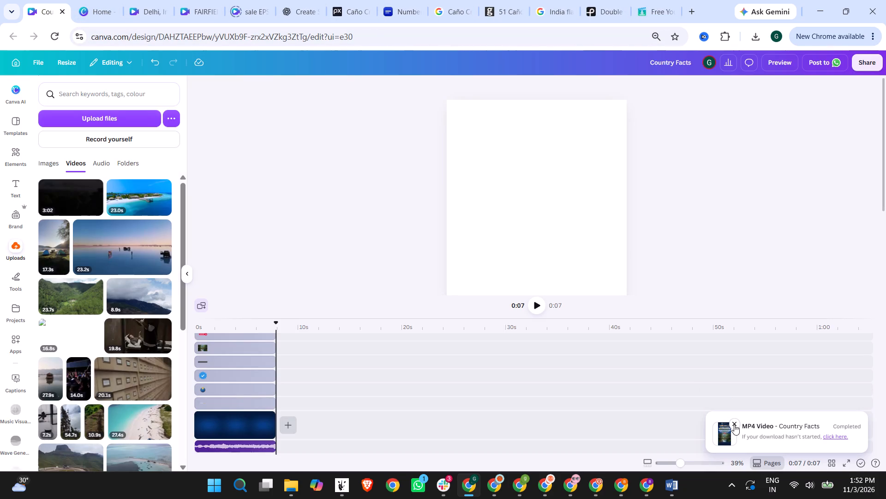
left_click(736, 427)
left_click(874, 66)
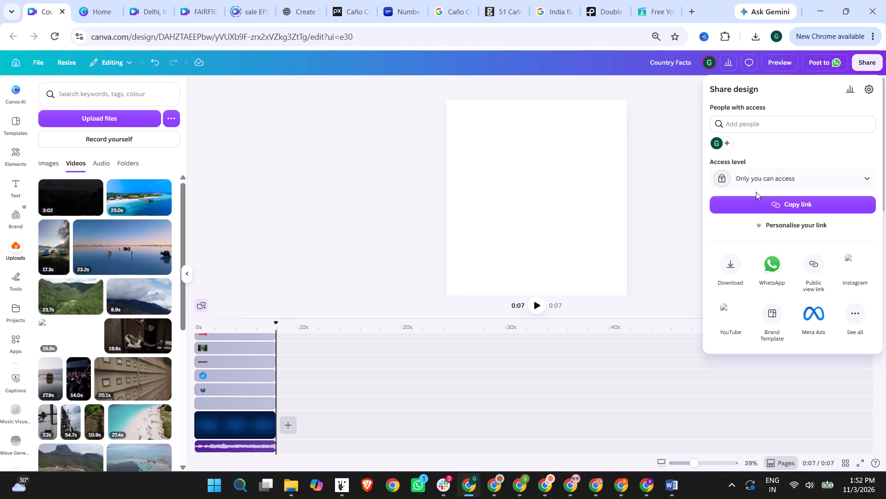
left_click(732, 269)
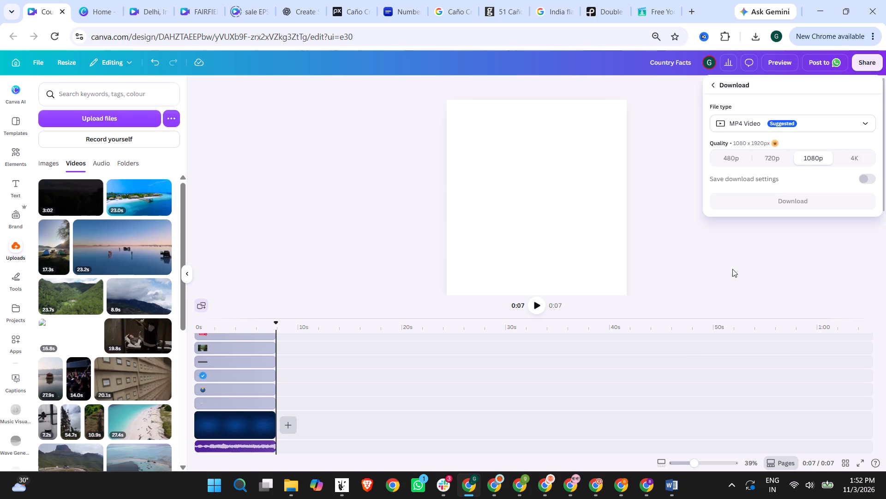
left_click(787, 203)
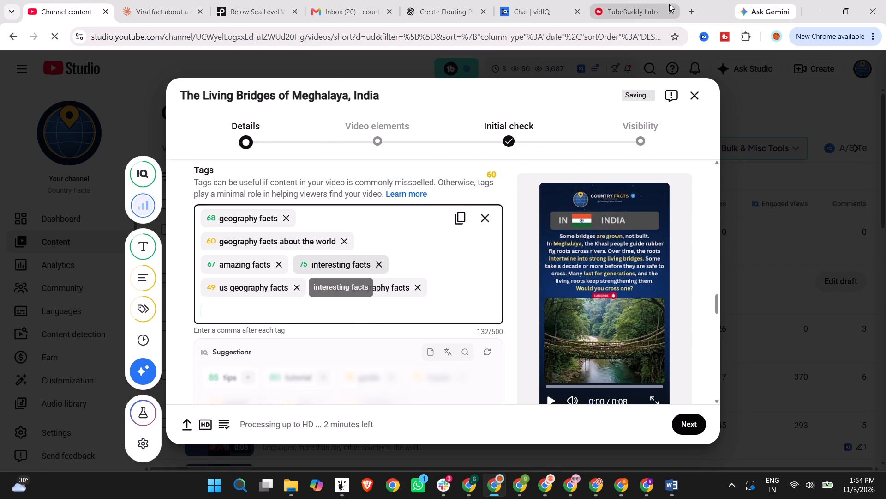
Open YouTube in a new tab and search for the suggested term "double decker bridge in meghalaya".
left_click(692, 15)
type("you")
key("Return")
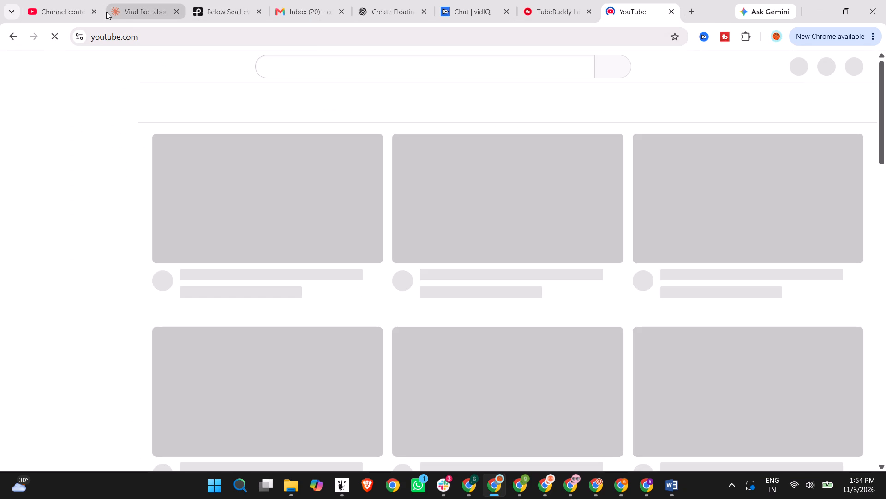
left_click(283, 74)
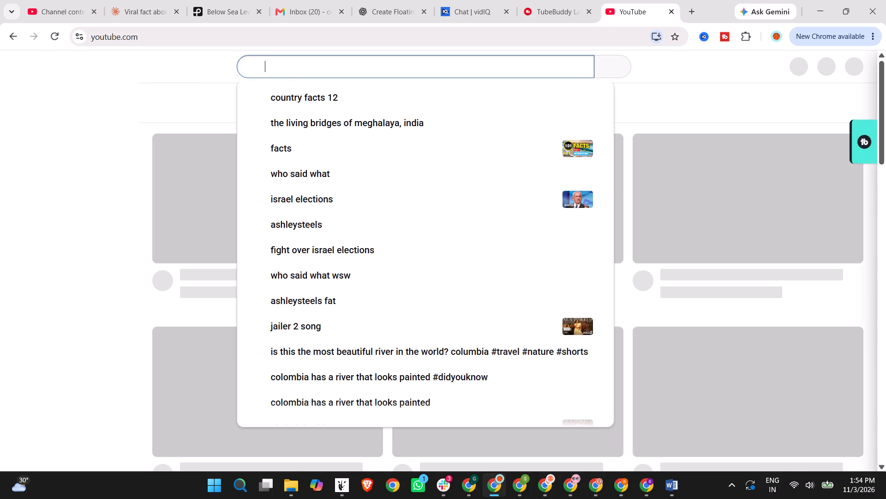
type("dou")
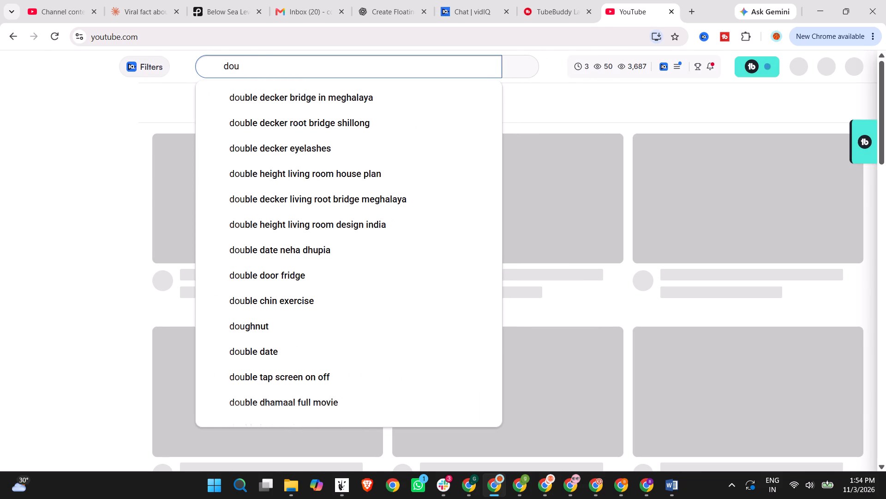
left_click(333, 98)
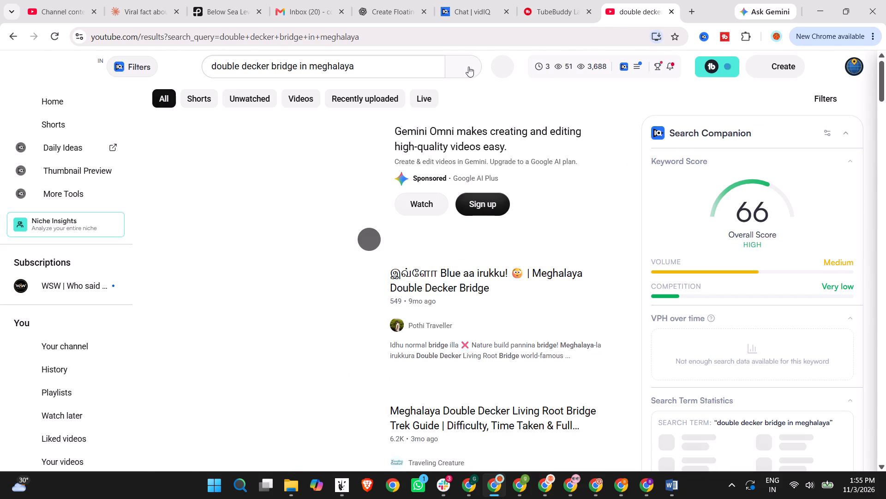
Copy the search term "double decker bridge in meghalaya" and add it to the video's tags in YouTube Studio.
left_click_drag(364, 64, 247, 62)
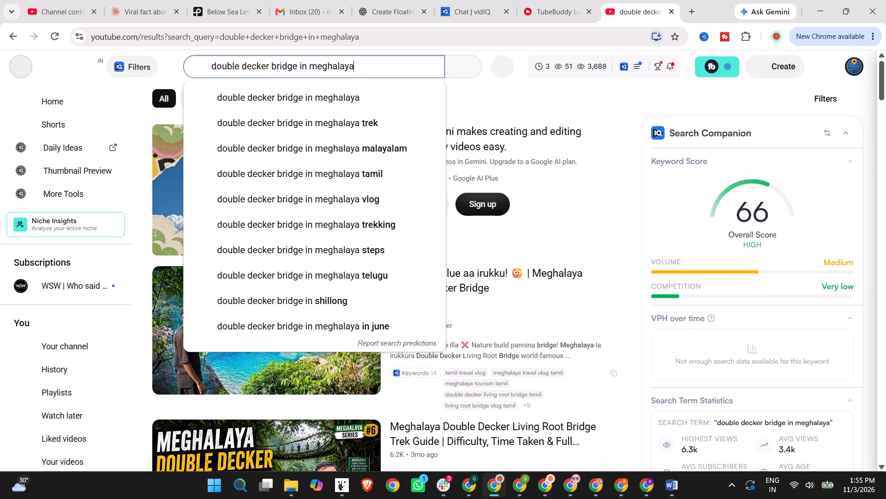
left_click_drag(247, 62, 208, 60)
key("ctrl+c")
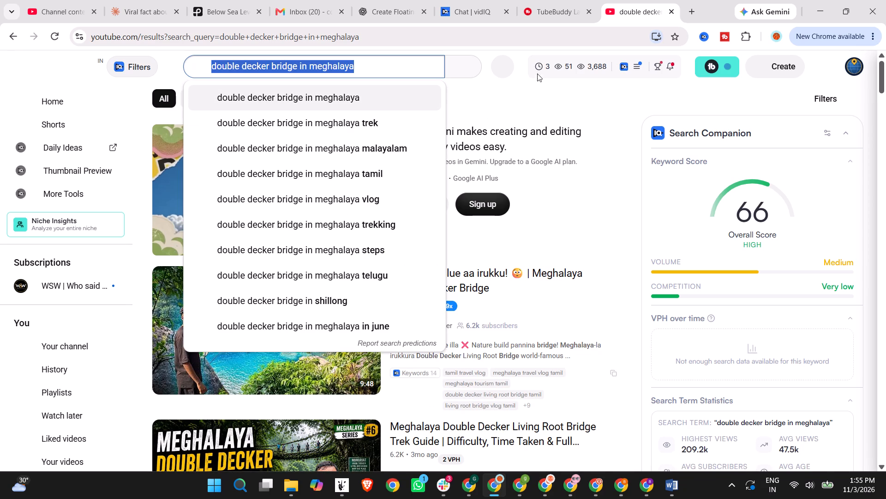
left_click(521, 100)
left_click(70, 0)
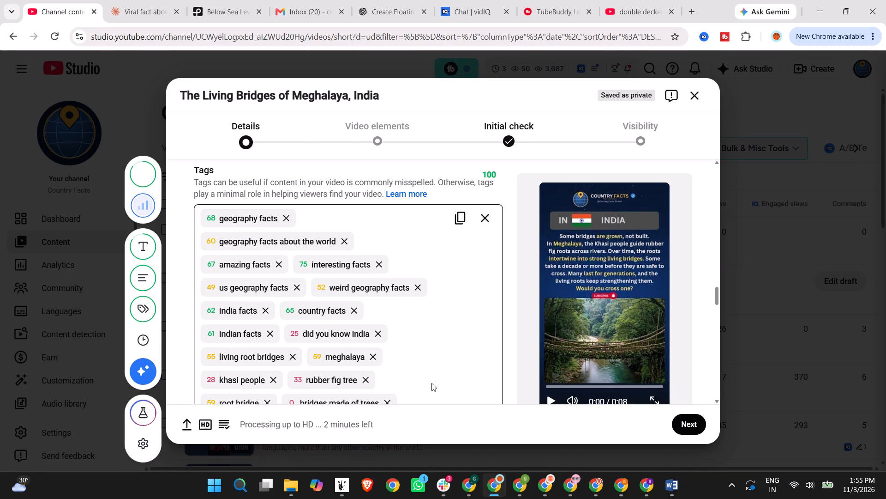
scroll(431, 372, "down", 3)
left_click(420, 322)
key("ctrl+v")
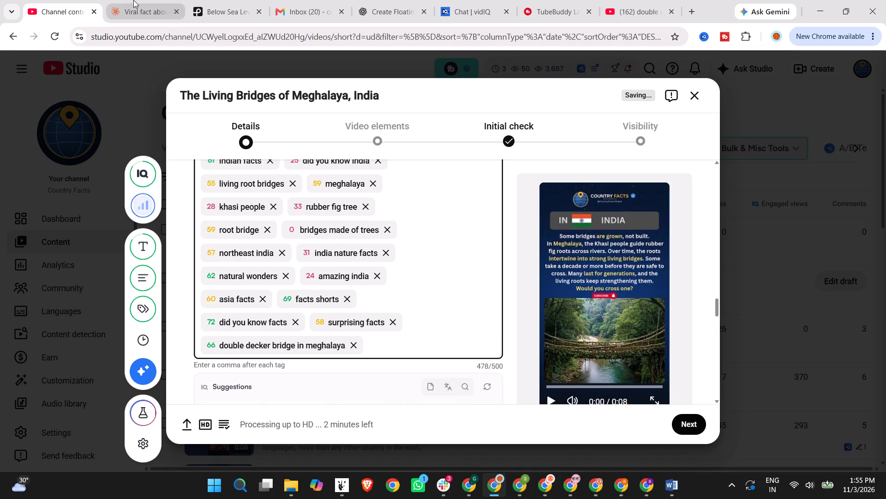
Enter "meghalaya" in the YouTube search to look through its suggested terms, and return to the video's tags.
left_click(645, 0)
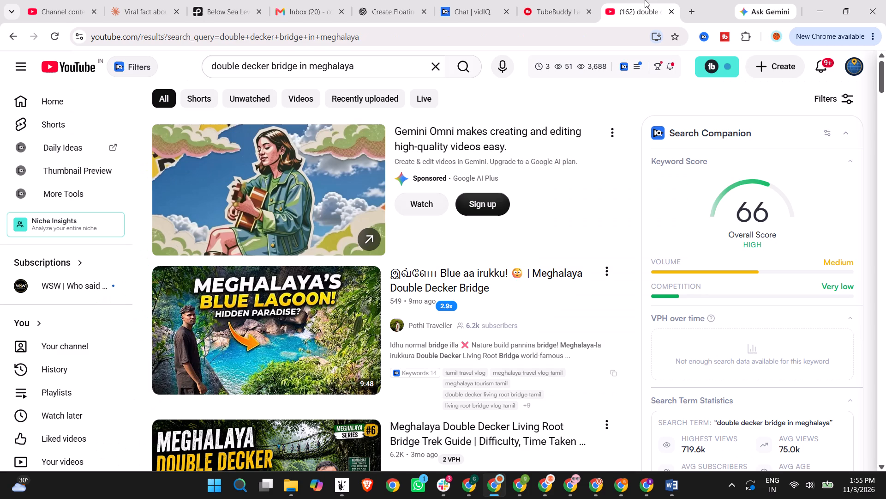
left_click_drag(359, 63, 141, 64)
type("megha")
type("laya")
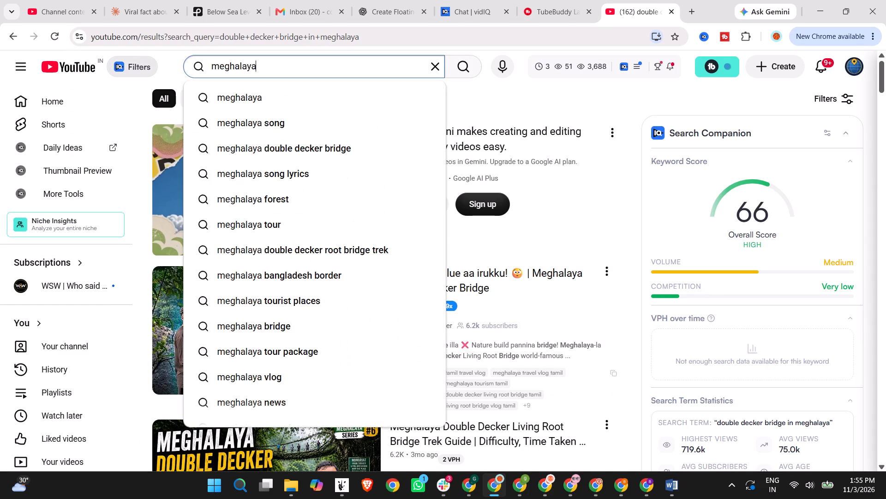
left_click(54, 0)
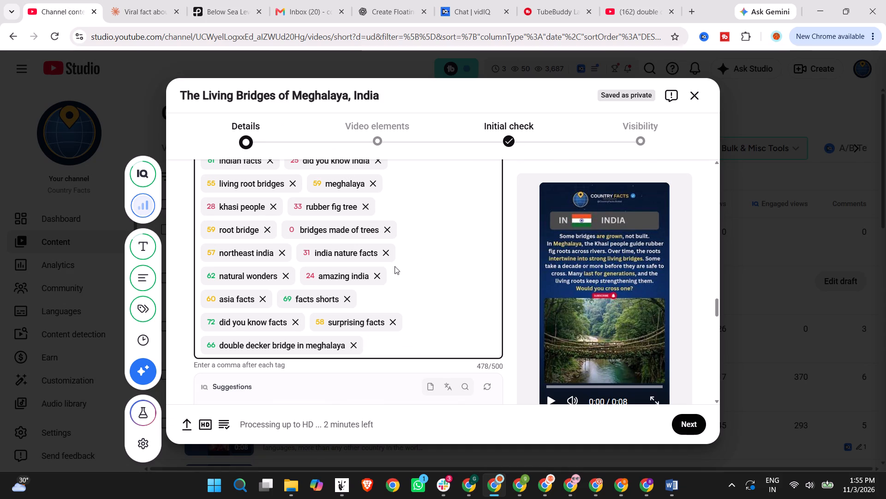
Remove the "bridges made of trees" tag from the video.
left_click(387, 228)
scroll(327, 273, "up", 1)
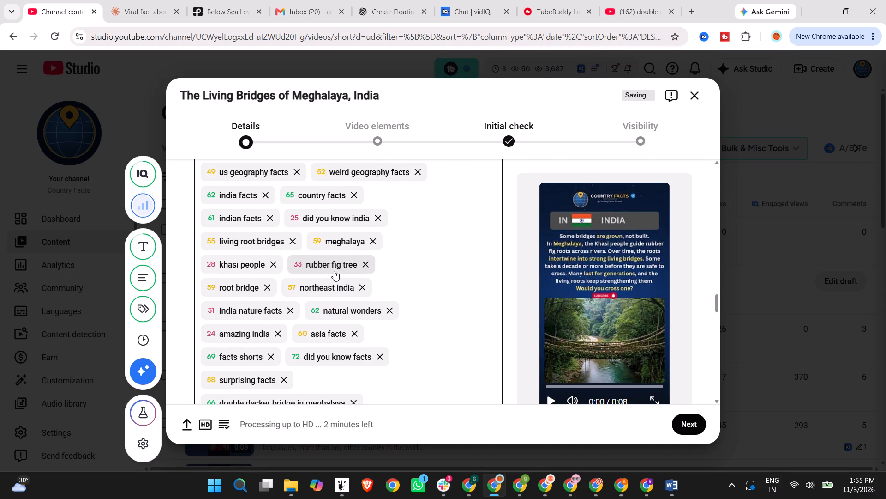
scroll(334, 271, "up", 2)
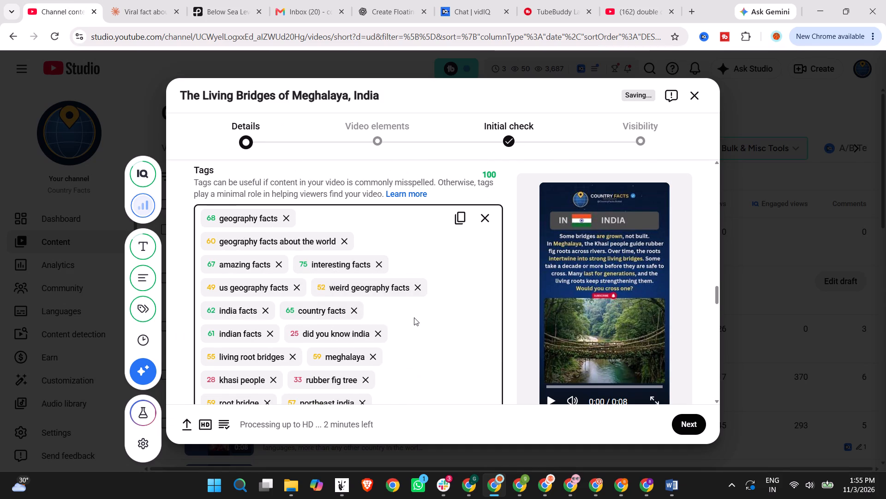
scroll(414, 317, "up", 10)
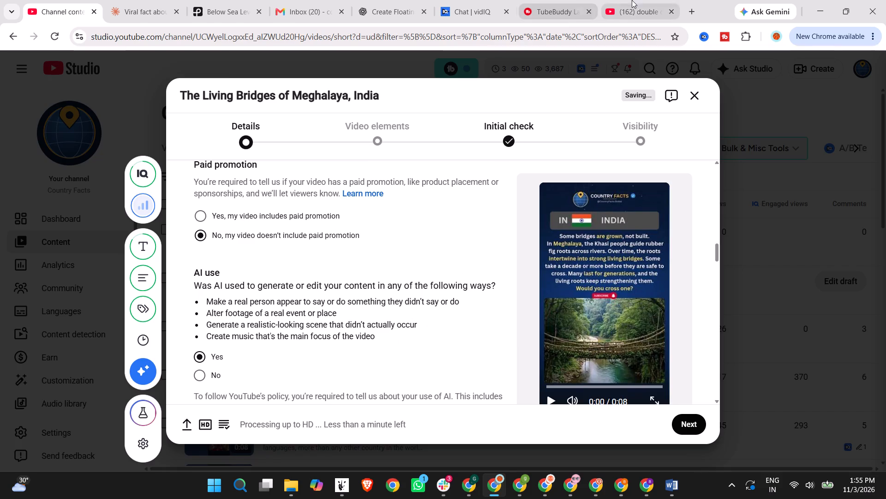
Examine the YouTube results for "double decker bridge in meghalaya", including the Shorts, for further tag ideas.
left_click(632, 0)
left_click(563, 102)
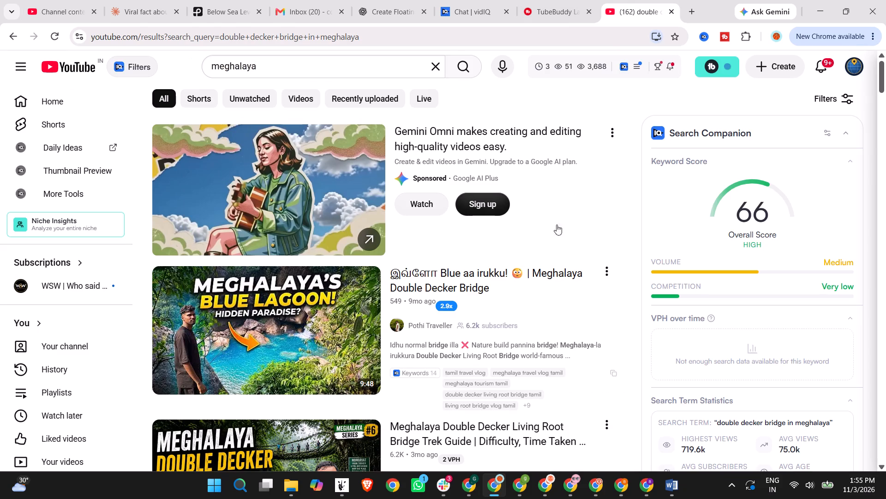
scroll(543, 334, "down", 1)
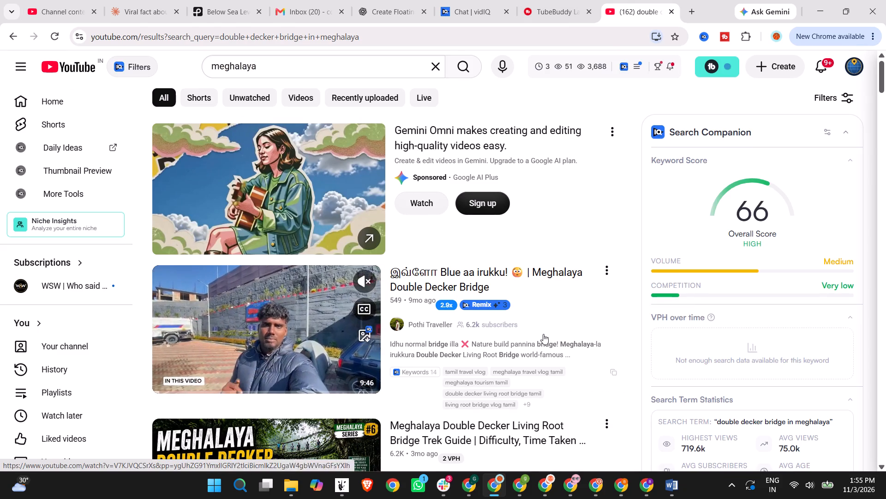
scroll(543, 334, "down", 3)
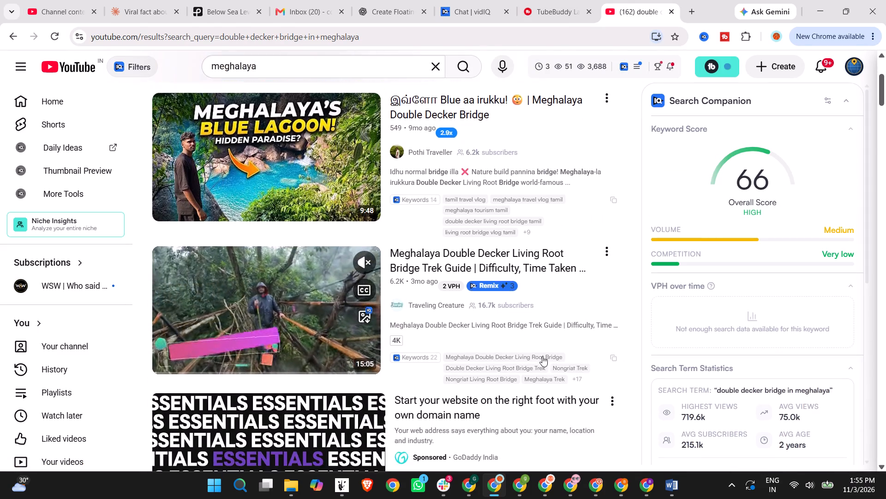
scroll(542, 356, "down", 7)
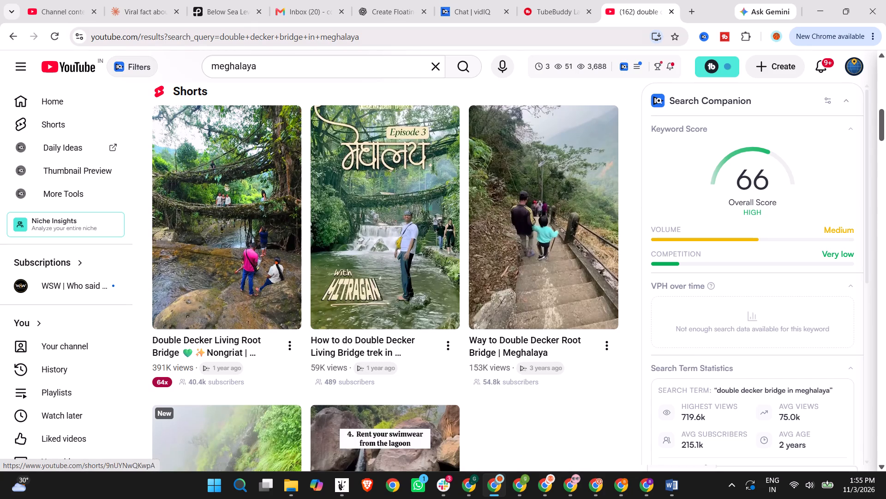
Search YouTube for "nongriat village meghalaya" and "nongriat double decker bridge" to check their keyword scores.
left_click_drag(275, 65, 183, 65)
type("nongr")
type("iat")
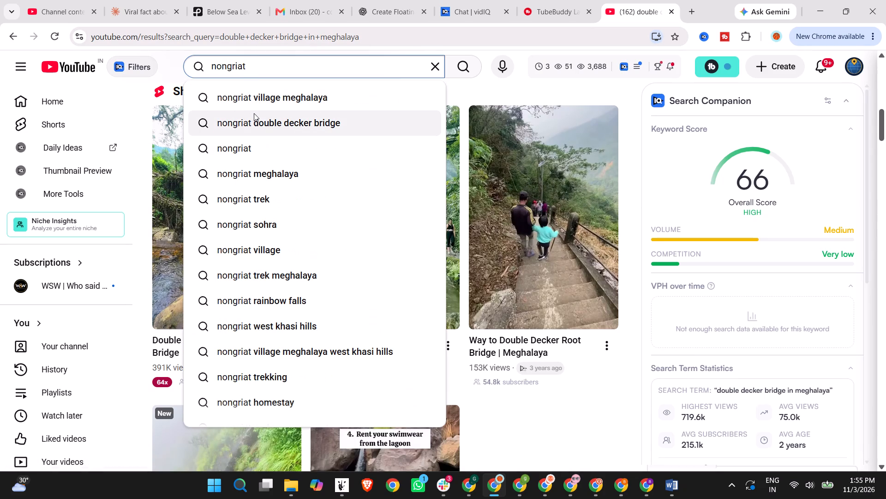
left_click(256, 103)
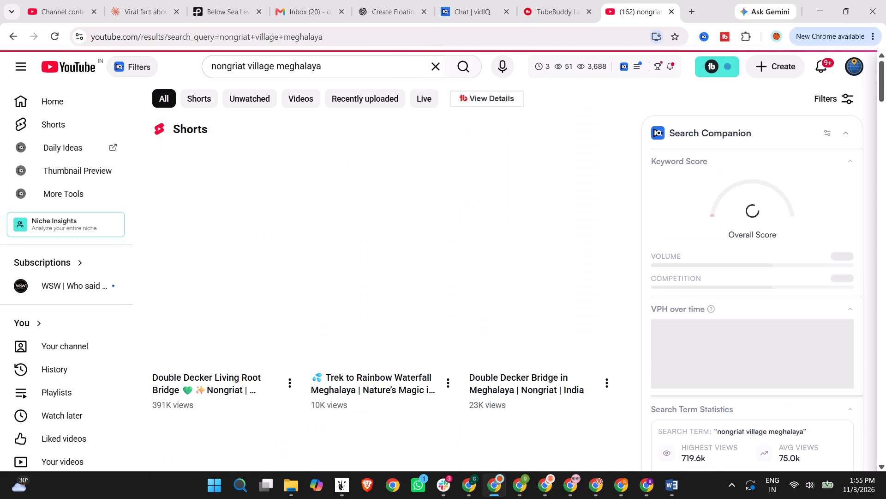
left_click_drag(345, 69, 249, 67)
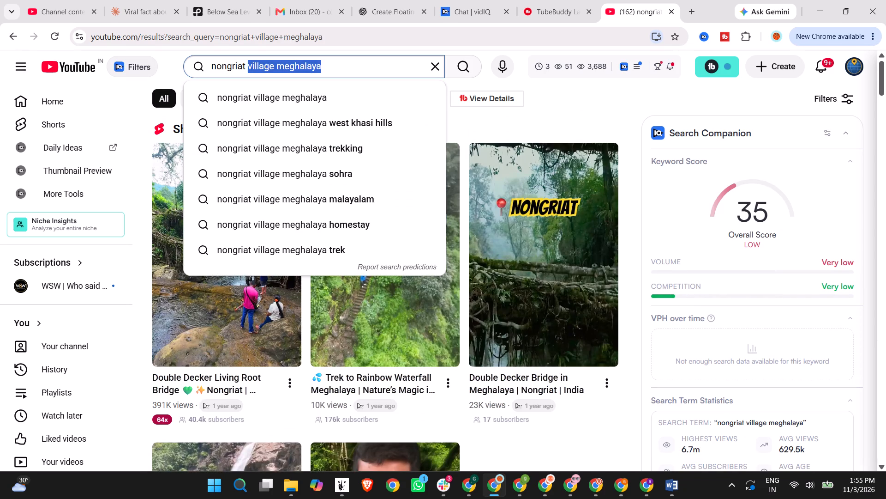
key("BackSpace")
left_click(293, 147)
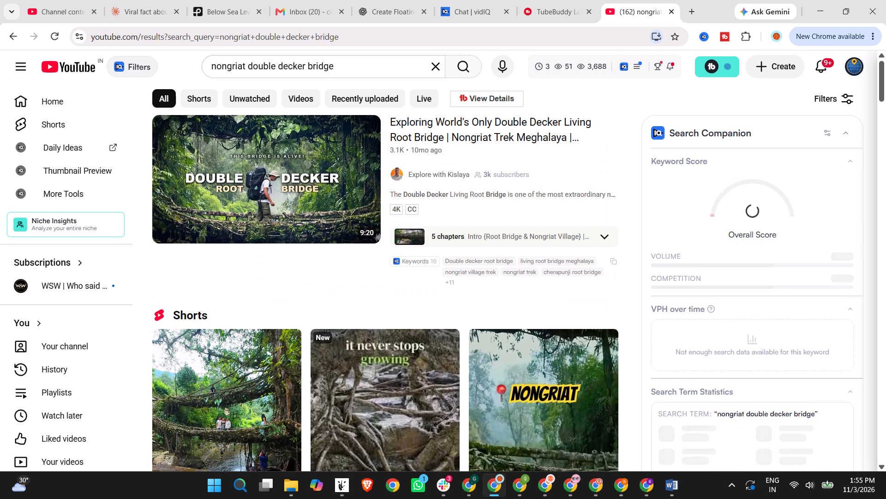
Check the keyword score of "nongriat trek" on YouTube and look through the other suggestions for "nongriat".
left_click_drag(349, 66, 312, 67)
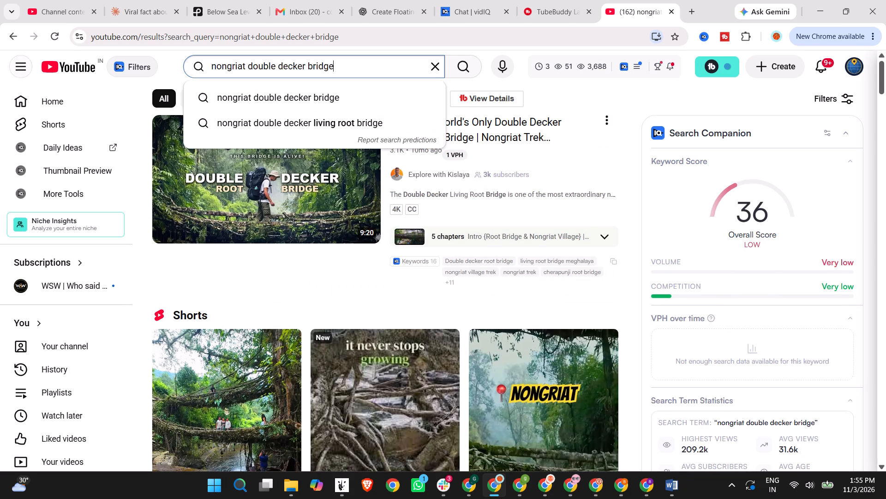
left_click_drag(312, 67, 247, 65)
key("BackSpace")
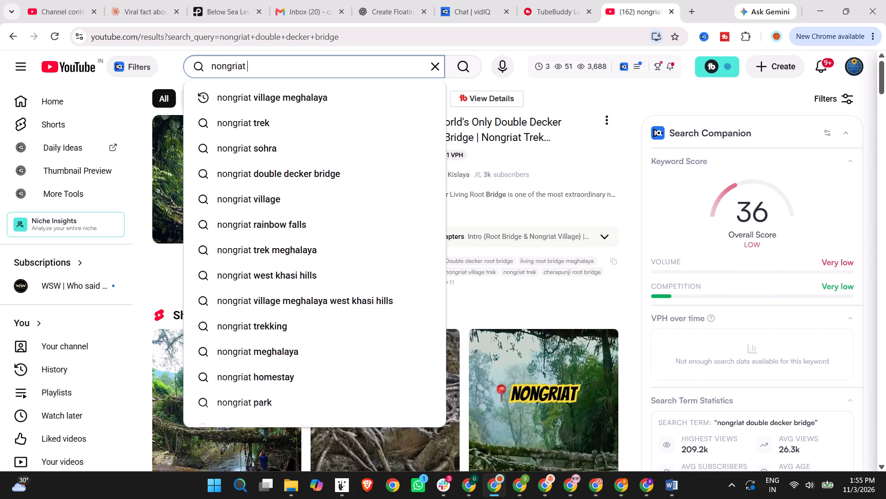
left_click(268, 126)
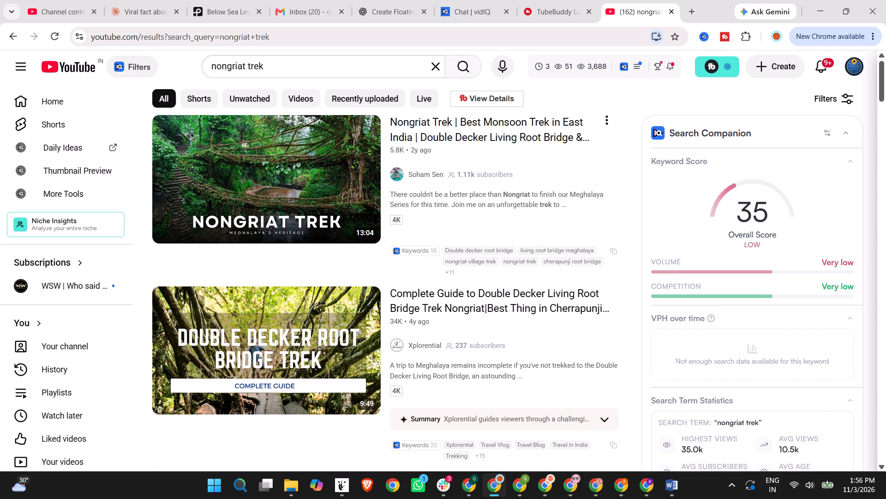
left_click_drag(274, 69, 251, 69)
key("BackSpace")
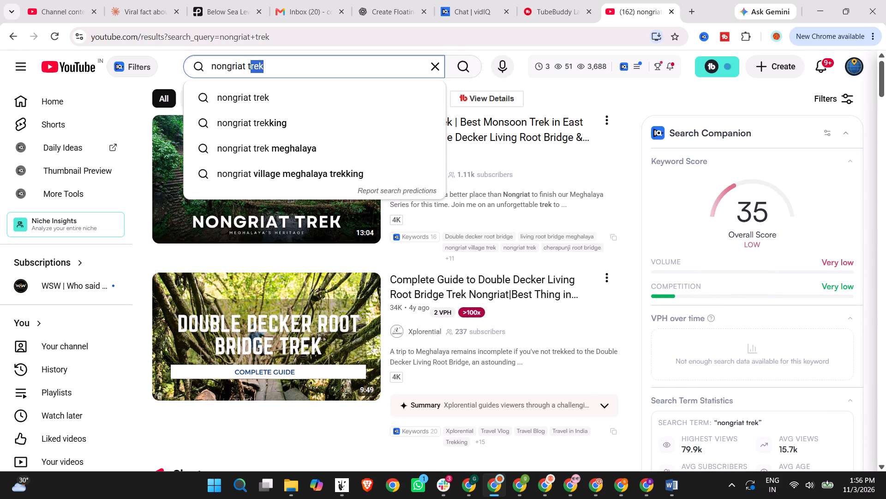
key("BackSpace")
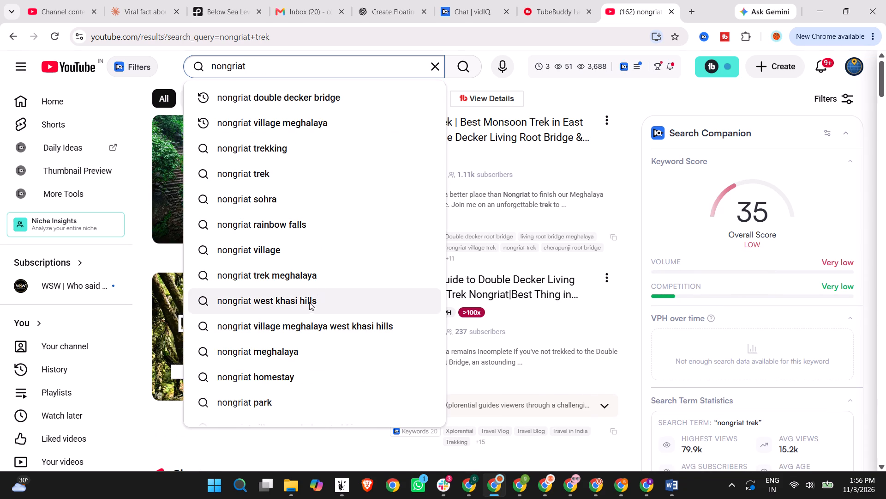
left_click(269, 62)
Return to the video's draft in YouTube Studio and review its tags, license, remixing, category, comment settings and title.
left_click(61, 0)
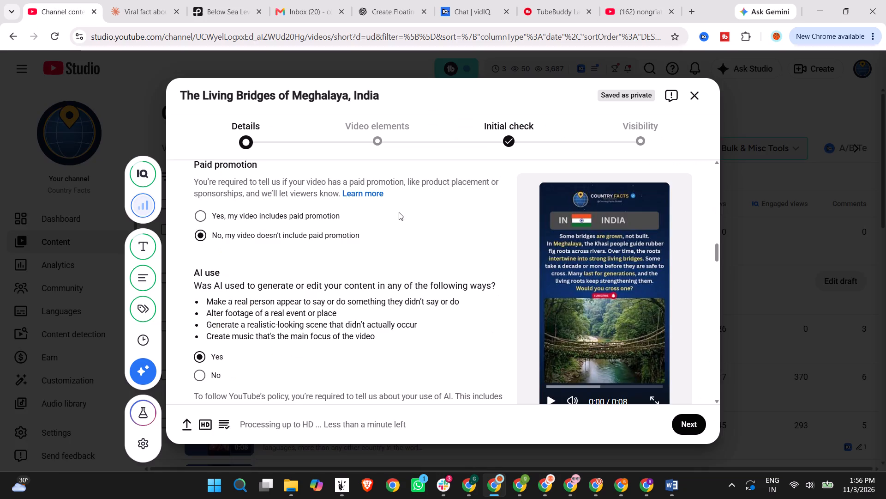
scroll(413, 306, "down", 18)
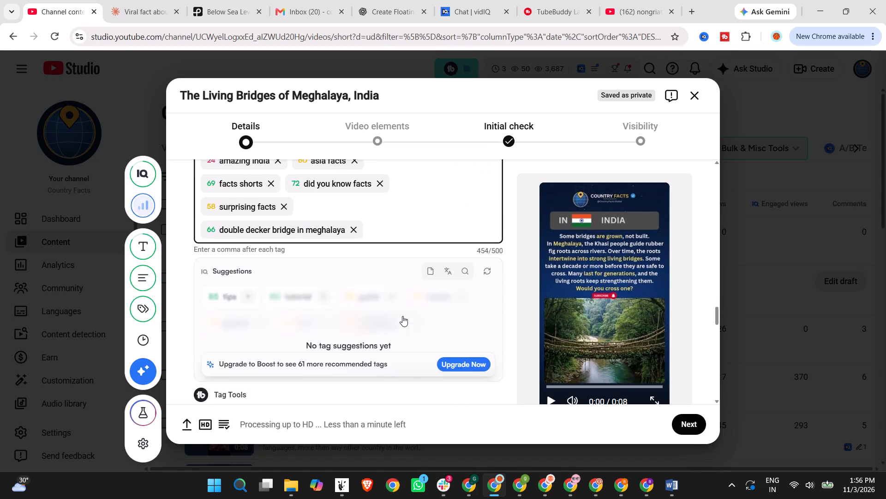
scroll(402, 316, "down", 3)
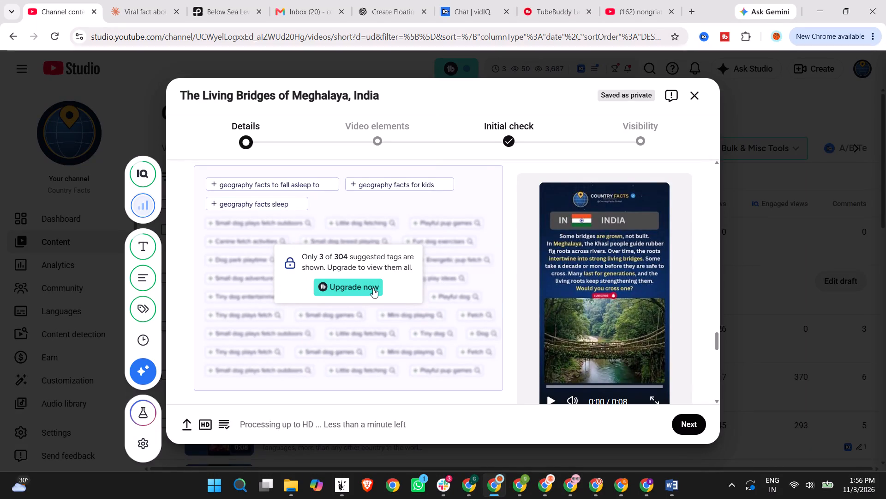
scroll(368, 296, "down", 5)
scroll(304, 312, "down", 3)
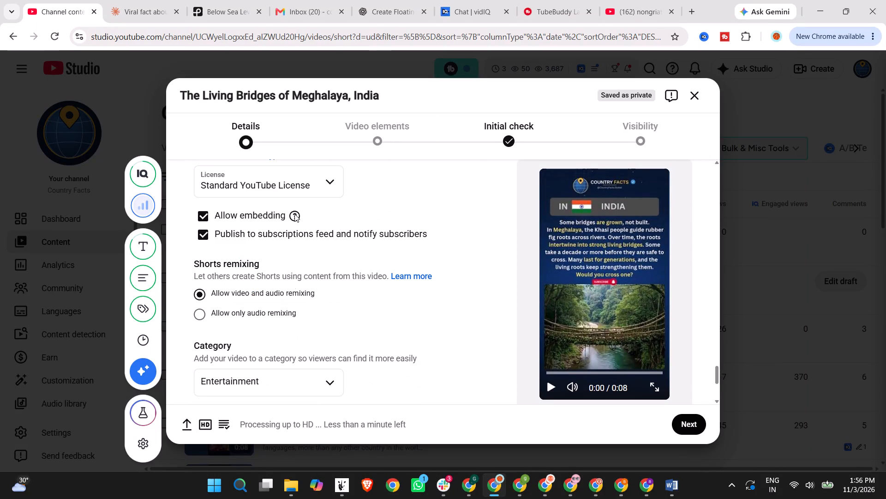
scroll(356, 308, "down", 4)
scroll(418, 368, "down", 3)
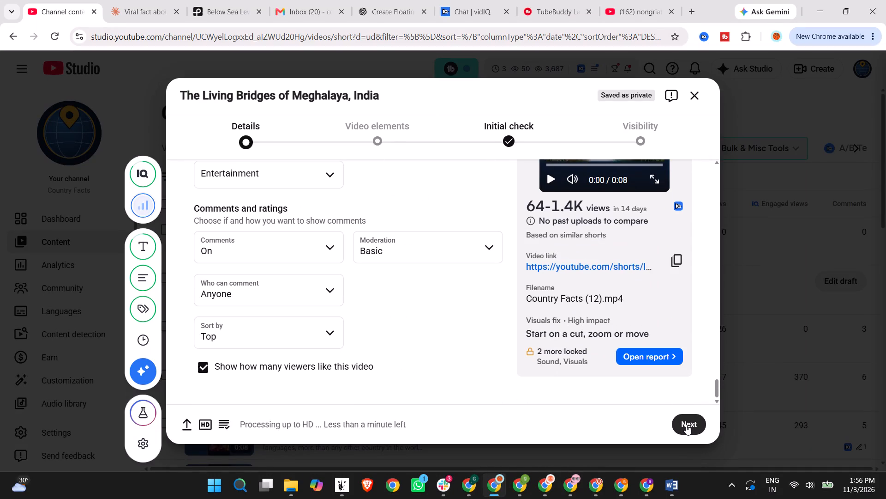
scroll(419, 309, "up", 20)
scroll(419, 309, "up", 16)
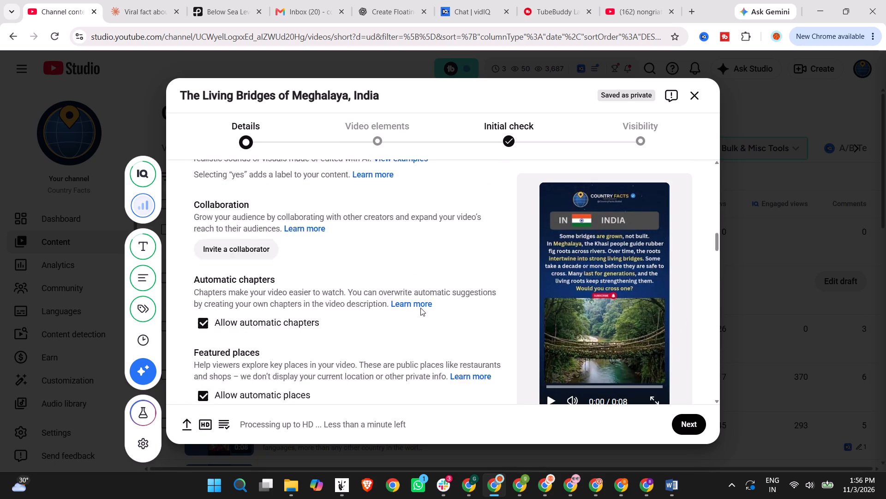
scroll(420, 308, "up", 20)
scroll(420, 308, "up", 13)
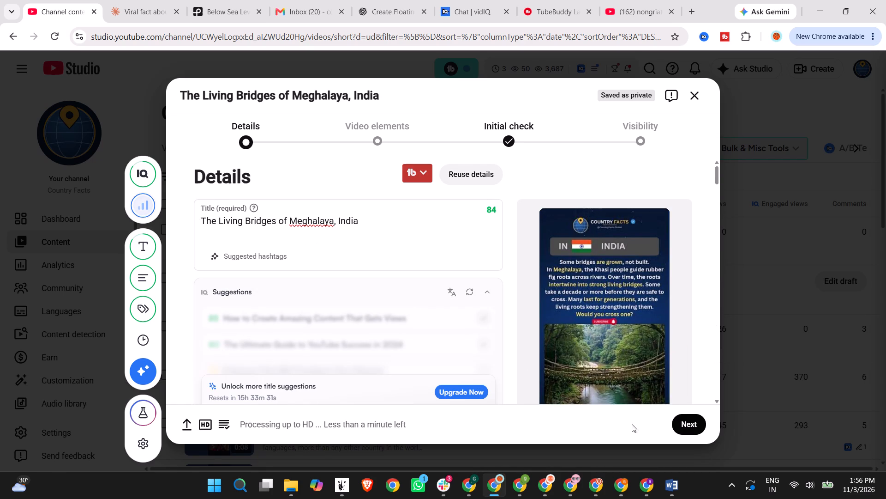
Advance the upload from Details to the Video elements stage.
left_click(690, 426)
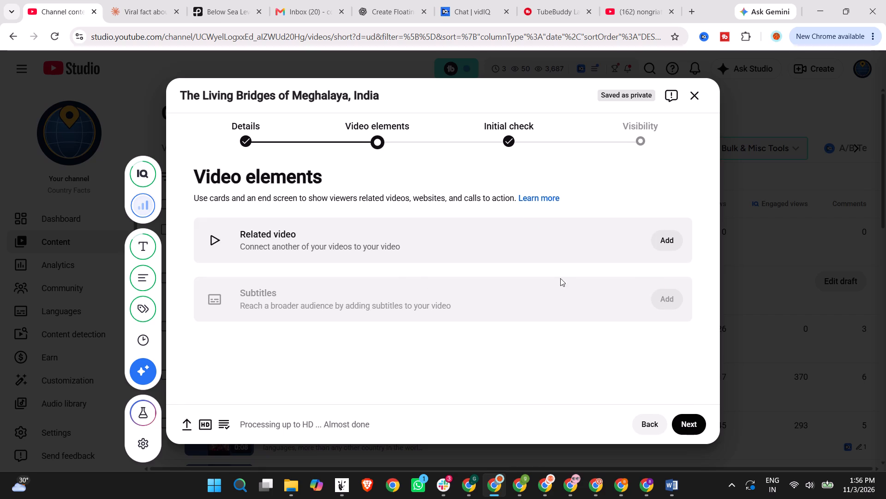
Add the Short "Is This The Most Beautiful River In..." as the related video.
left_click(668, 241)
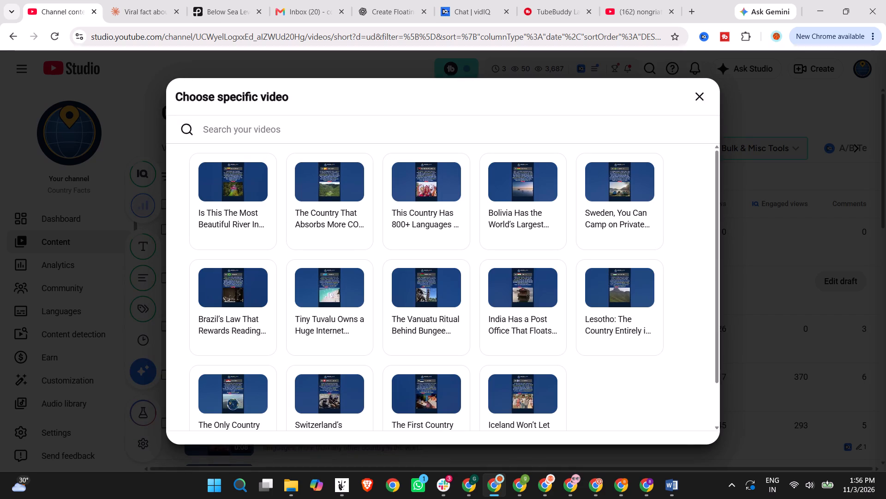
left_click(221, 213)
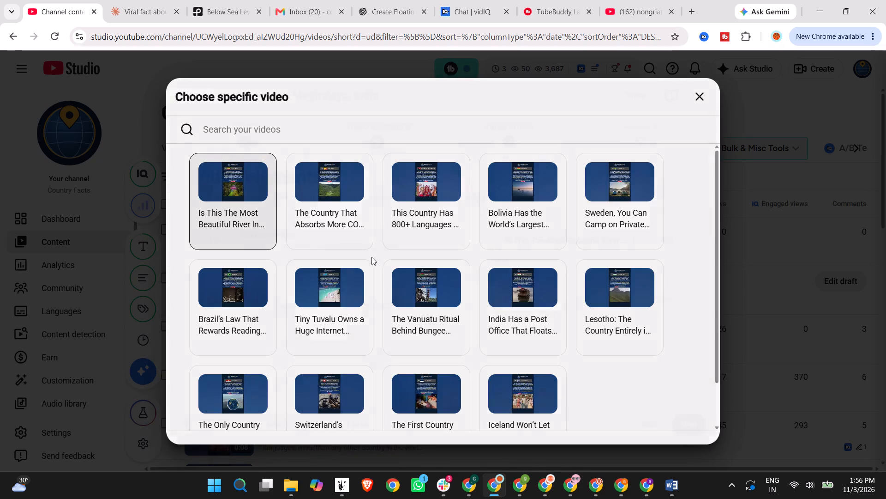
Advance the upload through the Initial check stage to the Visibility stage.
left_click(699, 423)
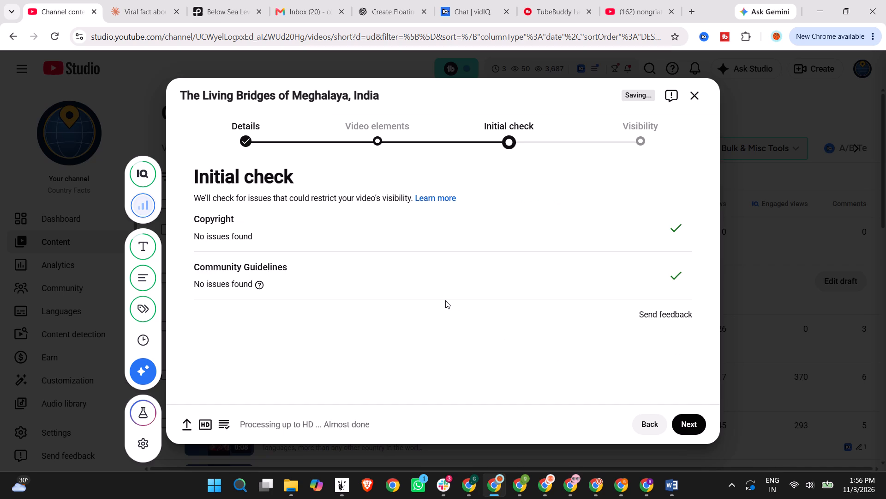
left_click(690, 429)
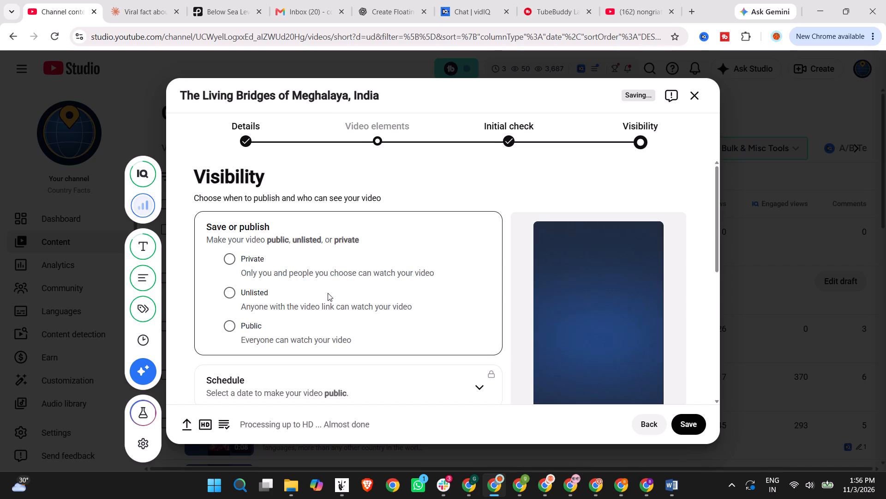
Set the Short's visibility to a scheduled public release on Nov 4, 2026 at 7:30 PM.
left_click(243, 327)
scroll(359, 241, "down", 3)
left_click(424, 219)
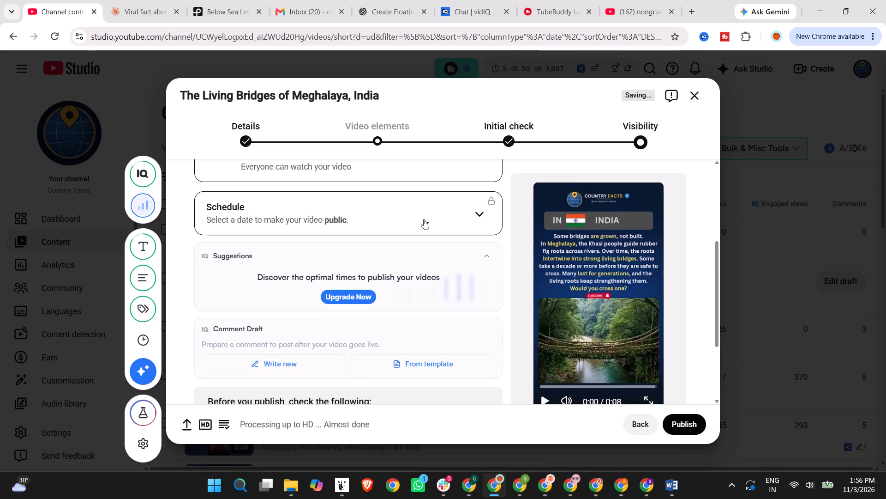
left_click(284, 169)
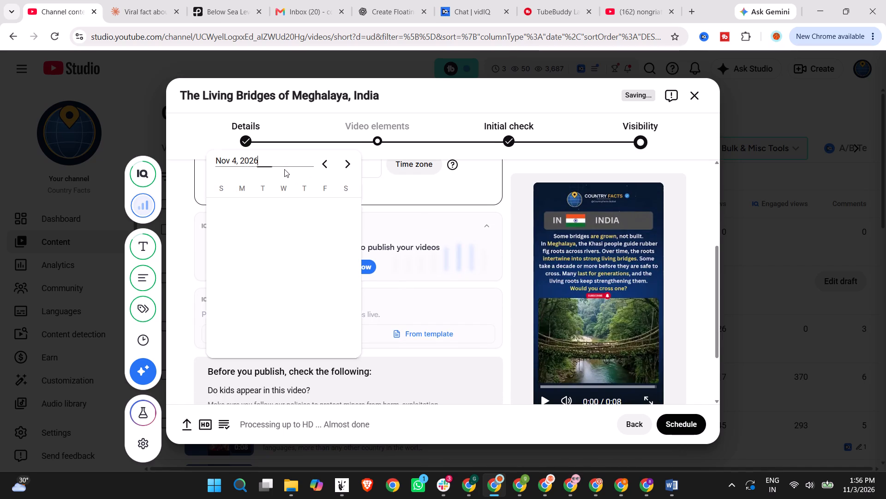
left_click(287, 228)
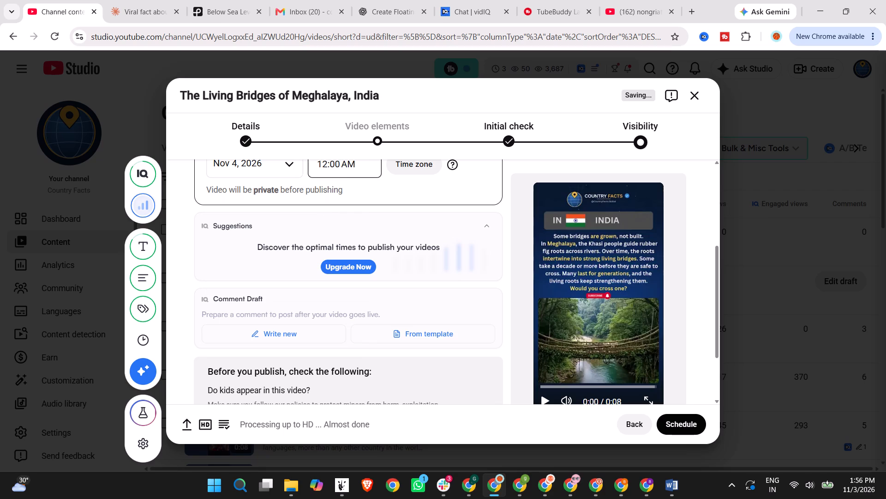
left_click(330, 167)
scroll(359, 320, "down", 9)
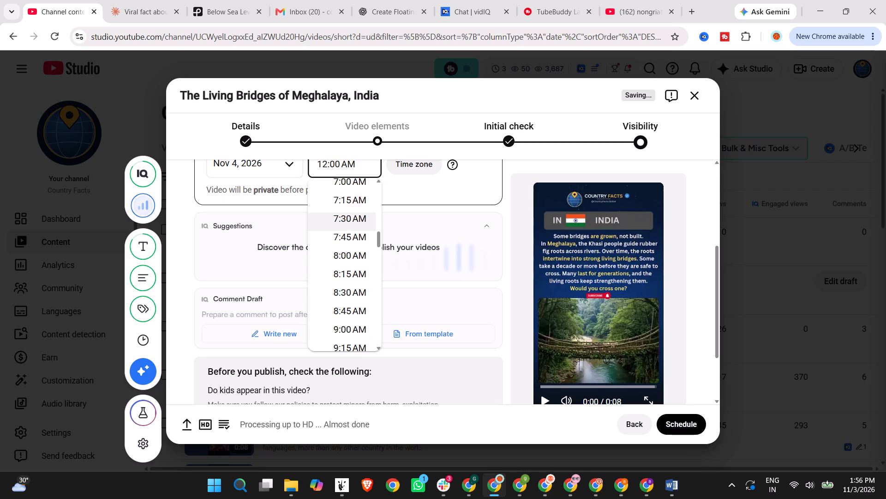
scroll(355, 259, "down", 14)
left_click(353, 292)
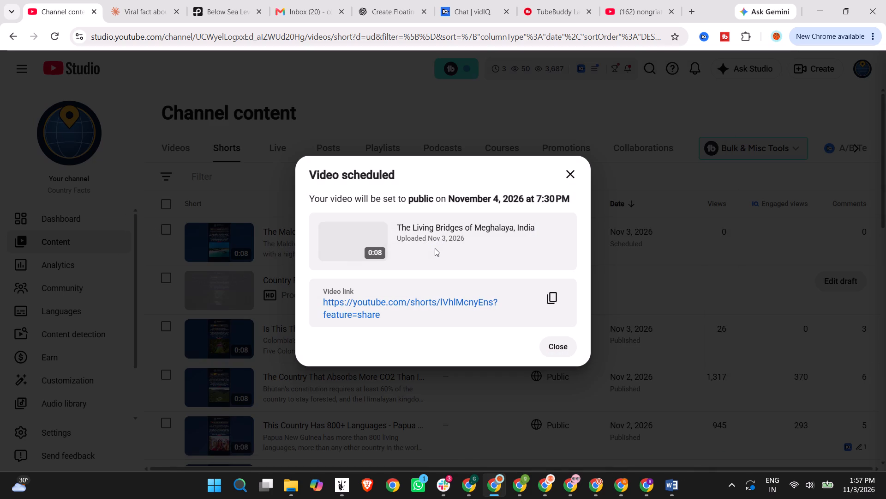
left_click(563, 349)
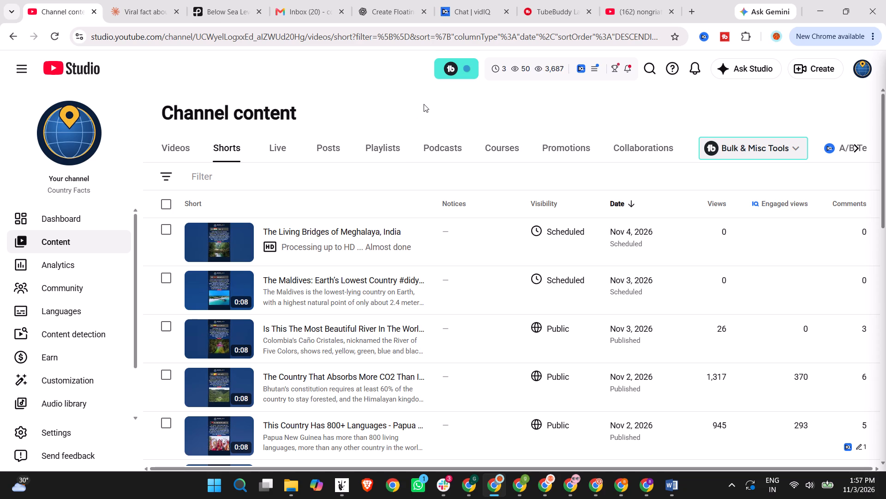
Examine the channel analytics overview for the last 28 days, including the list of top content.
left_click(55, 272)
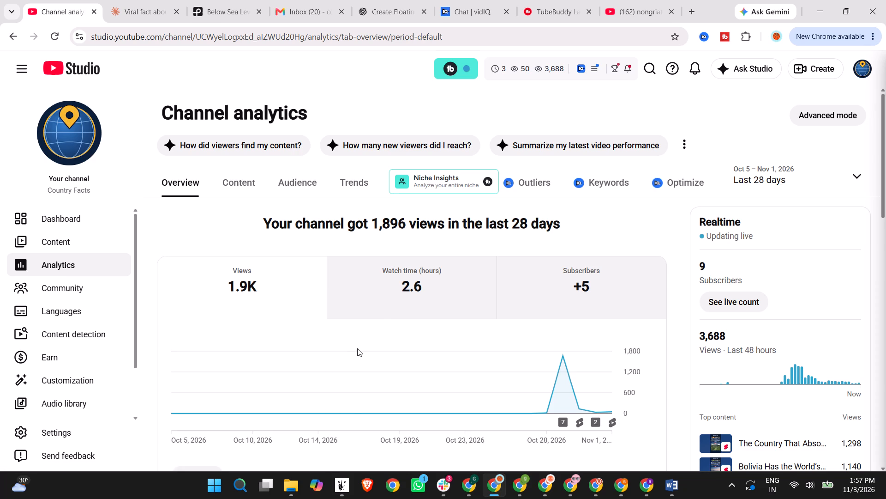
scroll(441, 312, "down", 5)
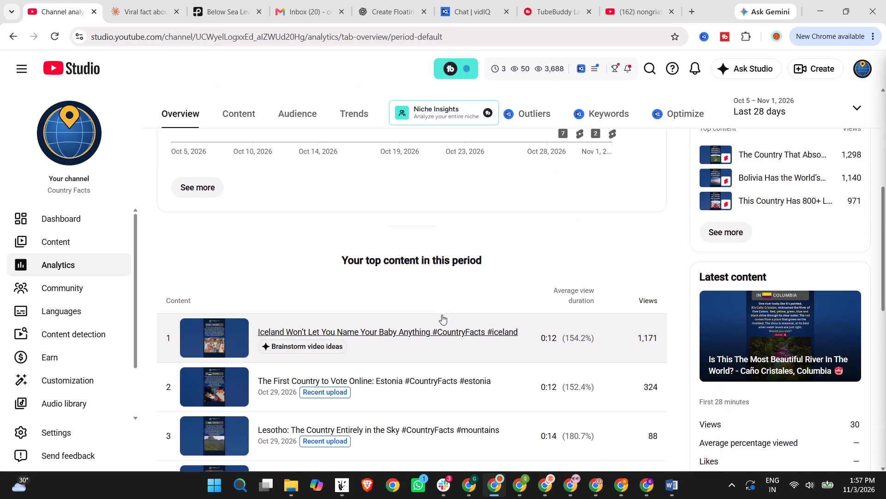
scroll(442, 315, "down", 1)
scroll(483, 357, "up", 5)
scroll(483, 357, "down", 10)
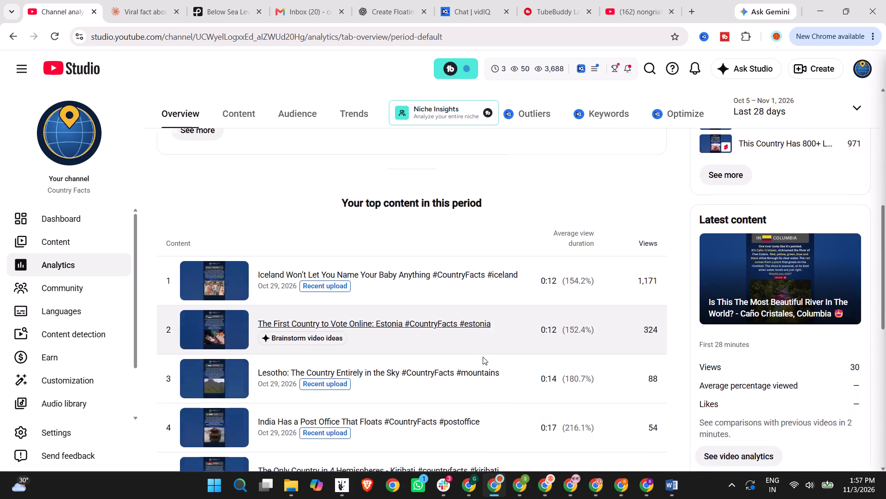
scroll(483, 357, "down", 4)
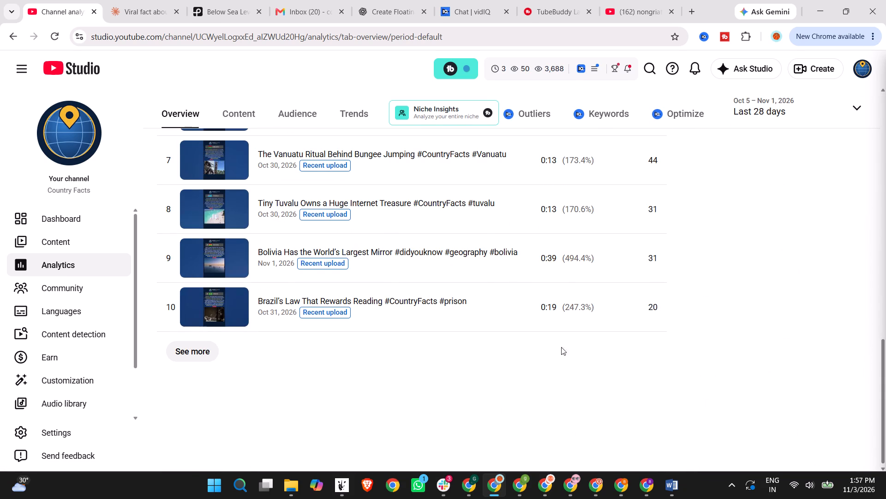
scroll(664, 350, "up", 9)
Check the Likeness and Copyright sections of Content detection and look through the channel analytics overview again.
left_click(97, 337)
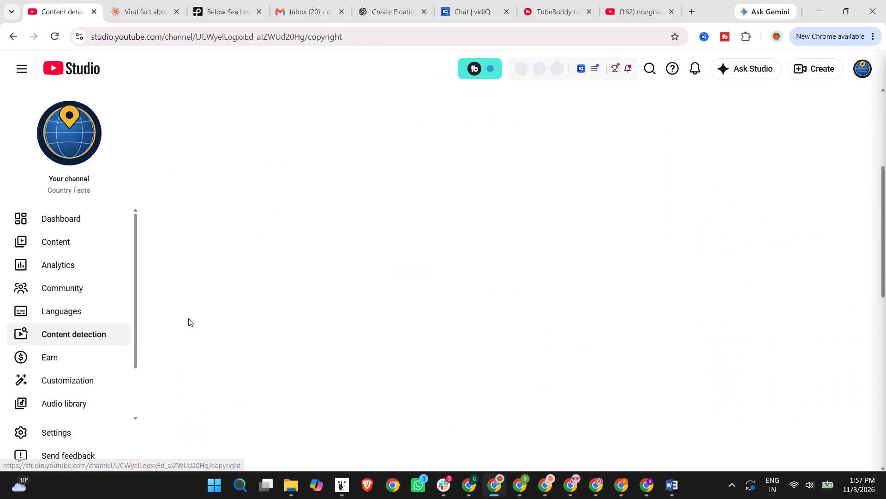
left_click(231, 145)
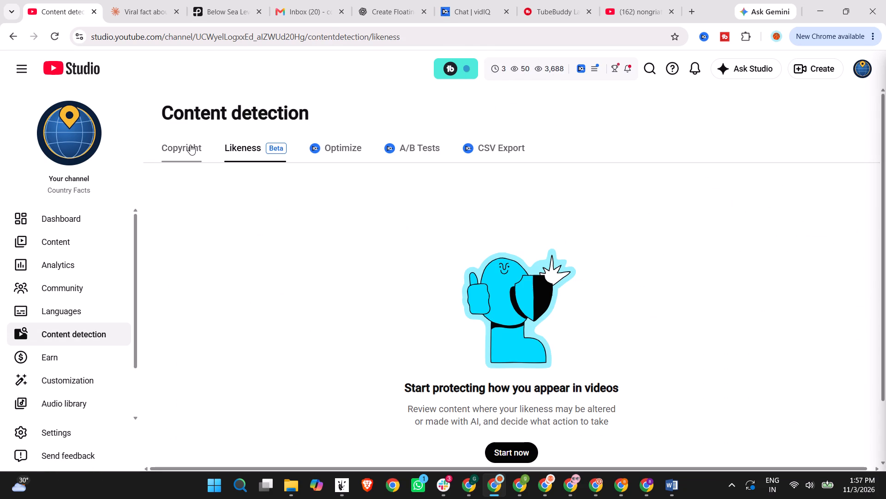
left_click(190, 145)
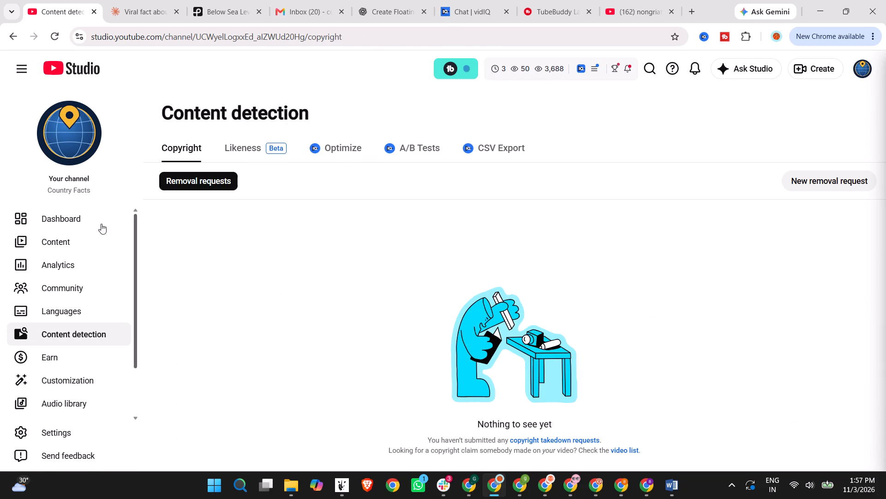
left_click(75, 256)
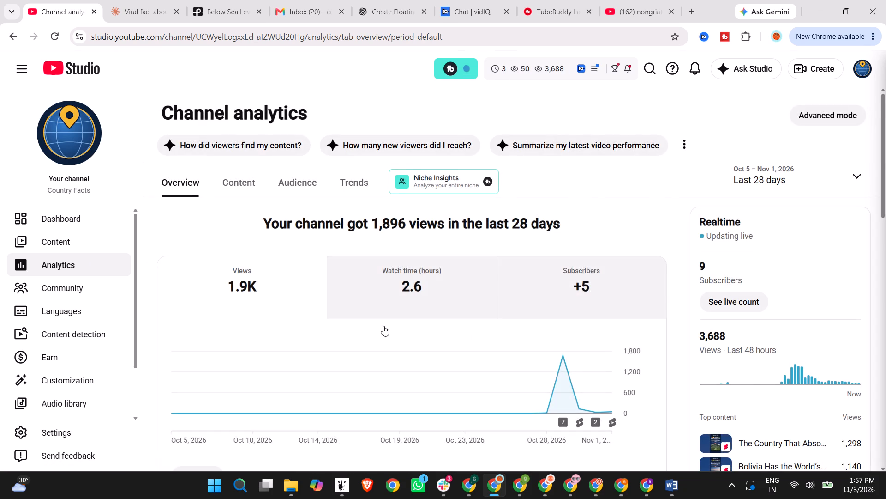
scroll(405, 337, "down", 10)
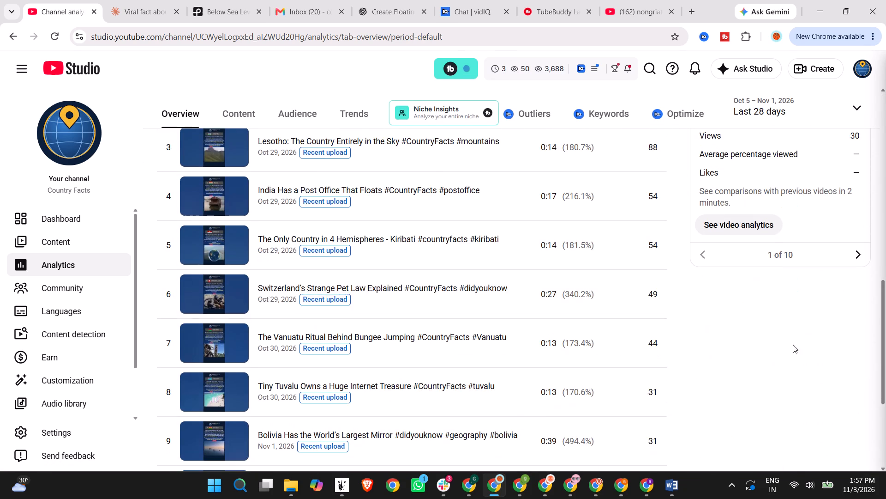
scroll(796, 347, "down", 6)
scroll(569, 350, "up", 19)
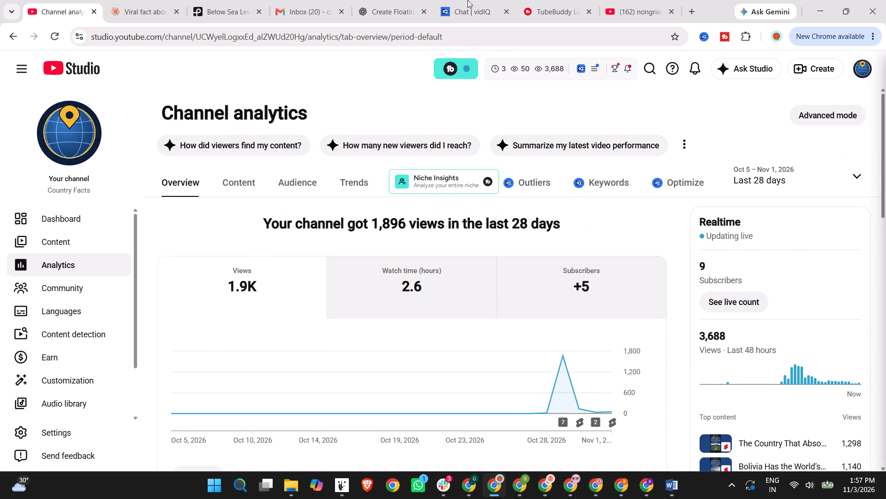
Close the browser tab with the YouTube search for Nongriat.
left_click(652, 0)
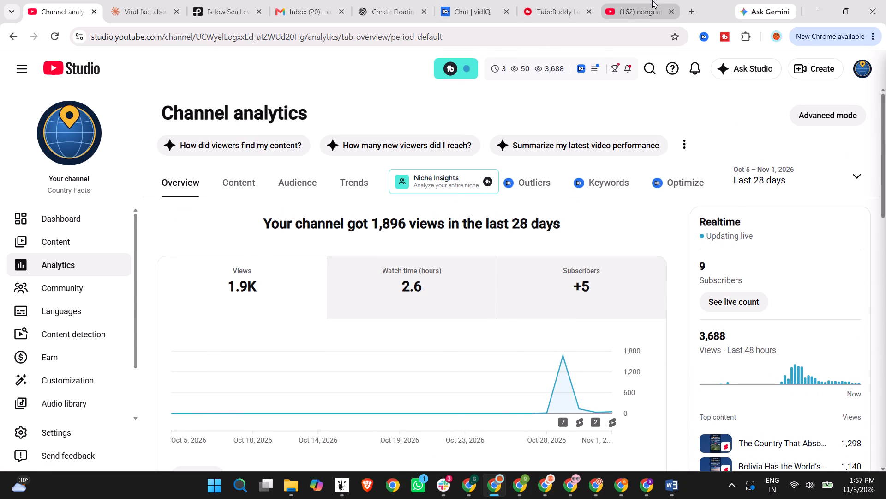
left_click(670, 10)
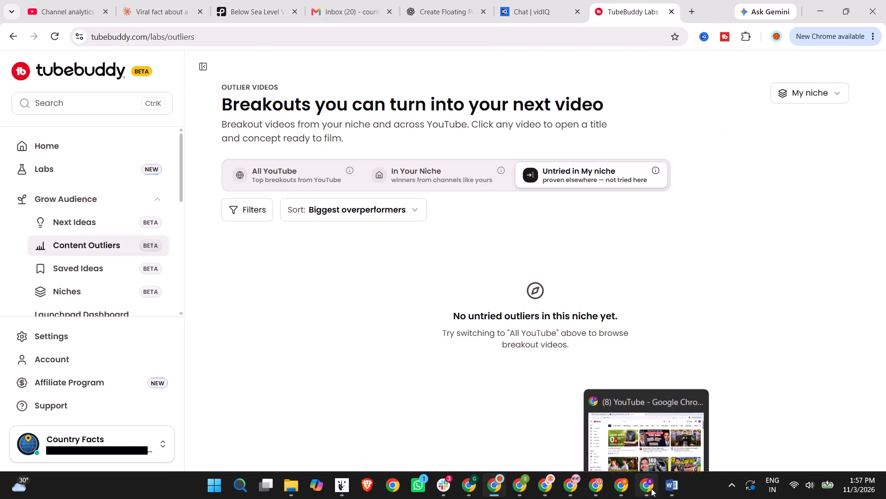
Switch to the other Chrome profile's window with the NewsTamil video and reload its YouTube "Earn" page.
left_click(515, 484)
left_click(573, 484)
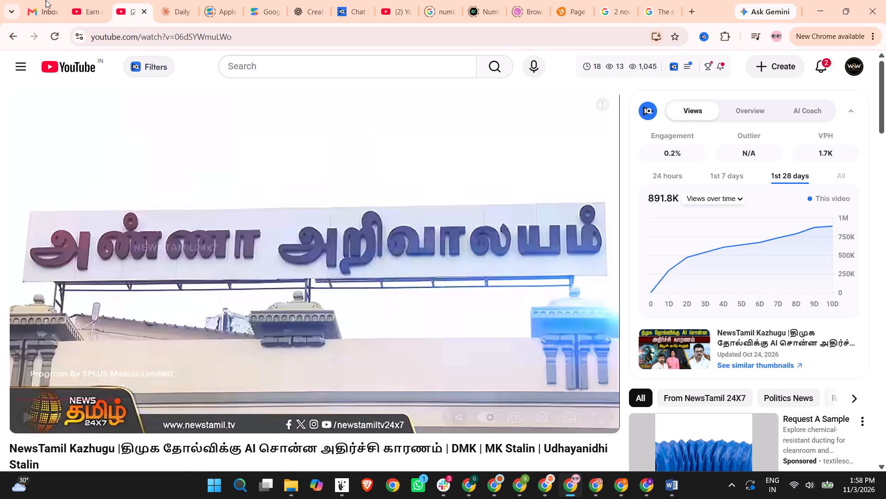
left_click(84, 0)
left_click(53, 39)
Return to the NewsTamil Kazhugu video, play part of it and pause it.
left_click(138, 0)
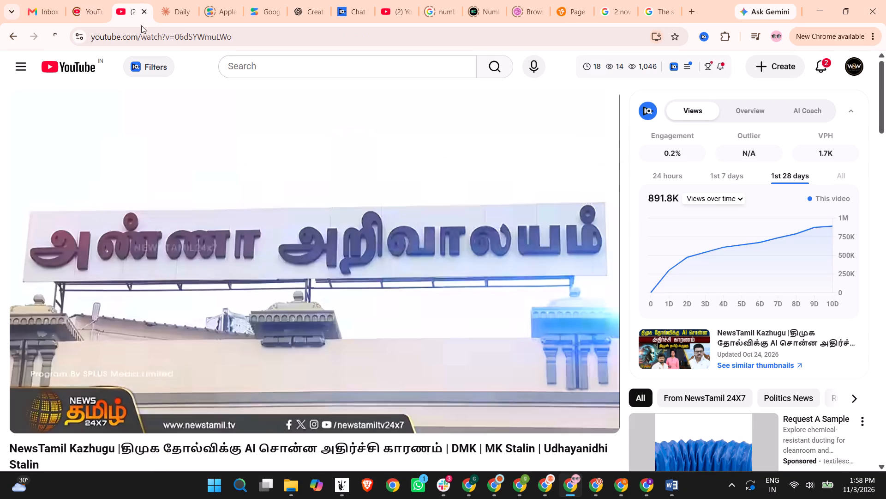
left_click(347, 269)
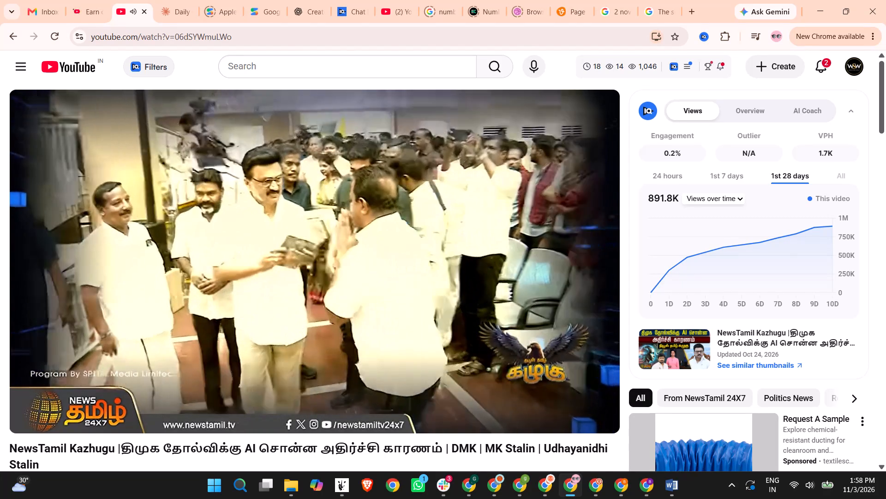
left_click(286, 257)
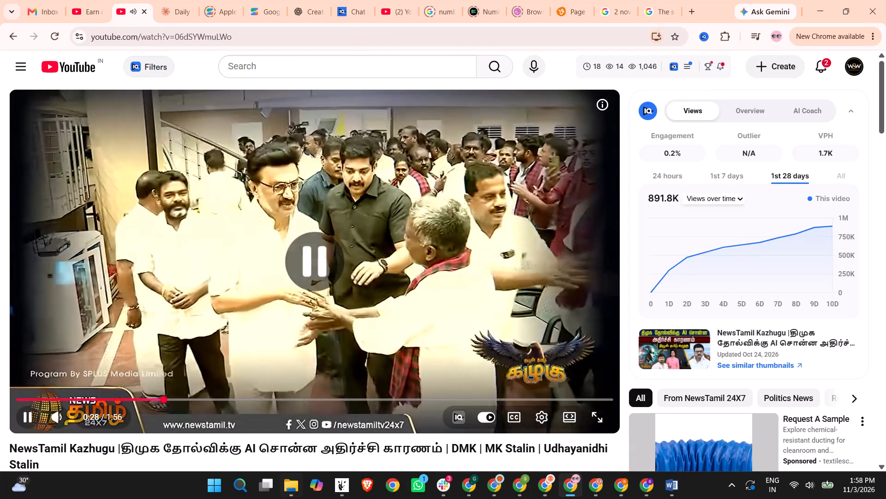
Open the Windows search.
left_click(246, 488)
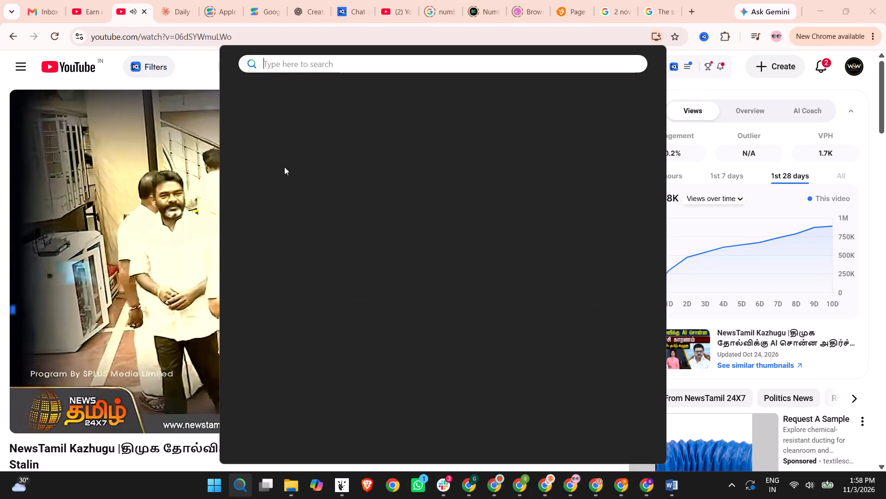